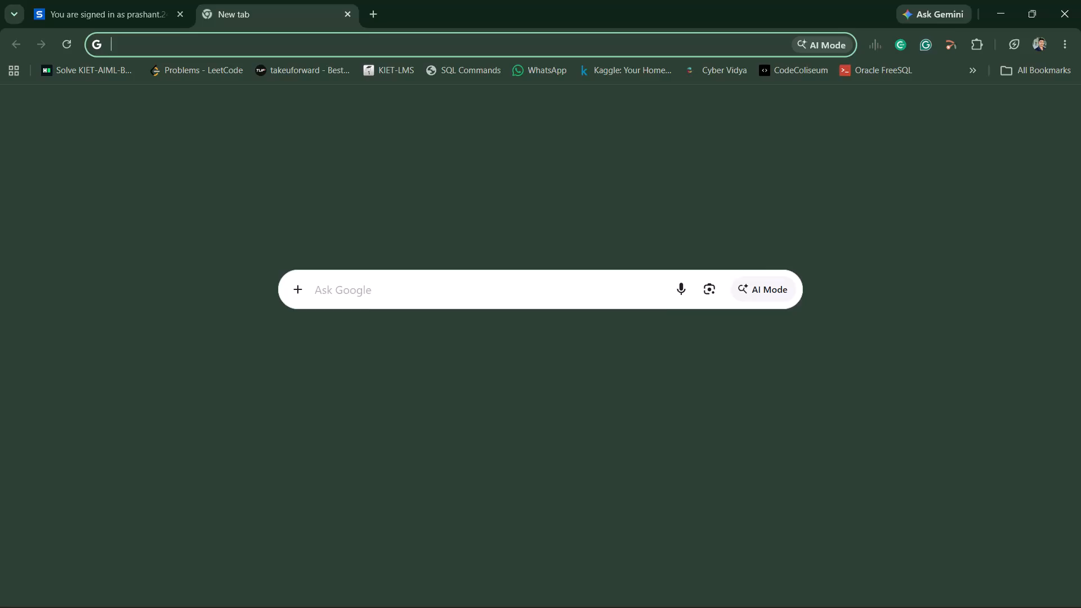
Search the web for "tableau sample datasets".
{"action": "left_click", "coordinate": [195, 47]}
{"action": "type", "text": "tableau samop"}
{"action": "key", "text": "BackSpace"}
{"action": "type", "text": "ple data"}
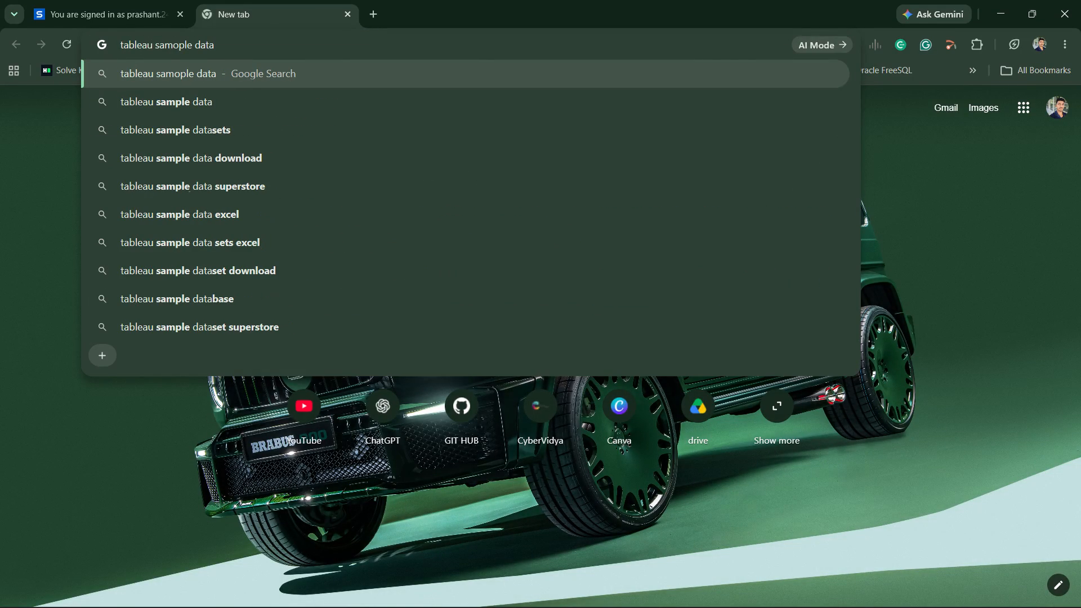
{"action": "key", "text": "Down"}
{"action": "key", "text": "Down"}
{"action": "key", "text": "Return"}
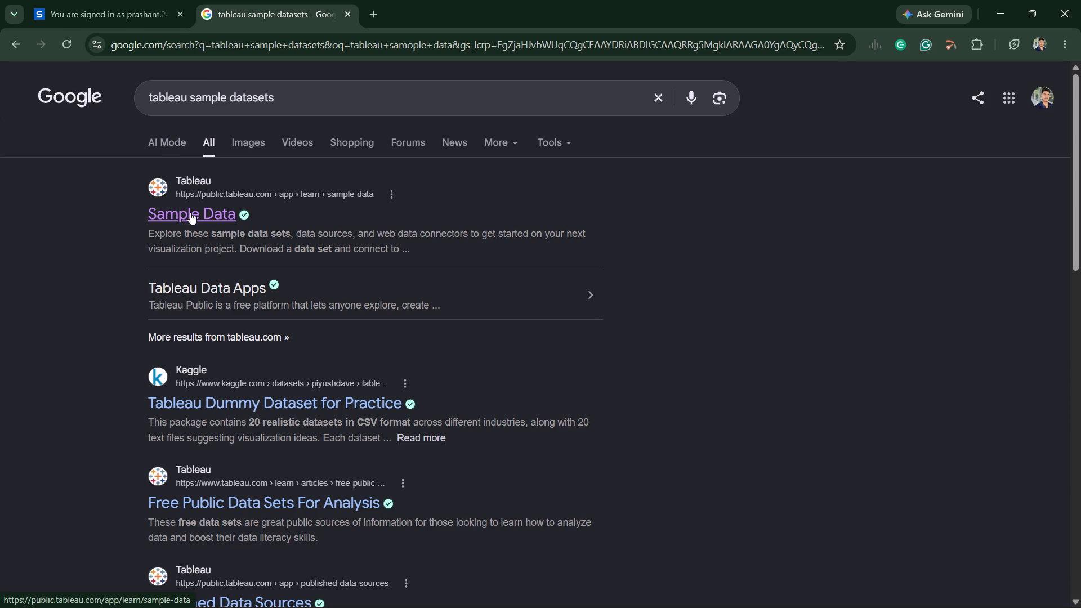
Open Tableau Public's Sample Data page from the search results and look through the Business and Entertainment datasets.
{"action": "left_click", "coordinate": [193, 214]}
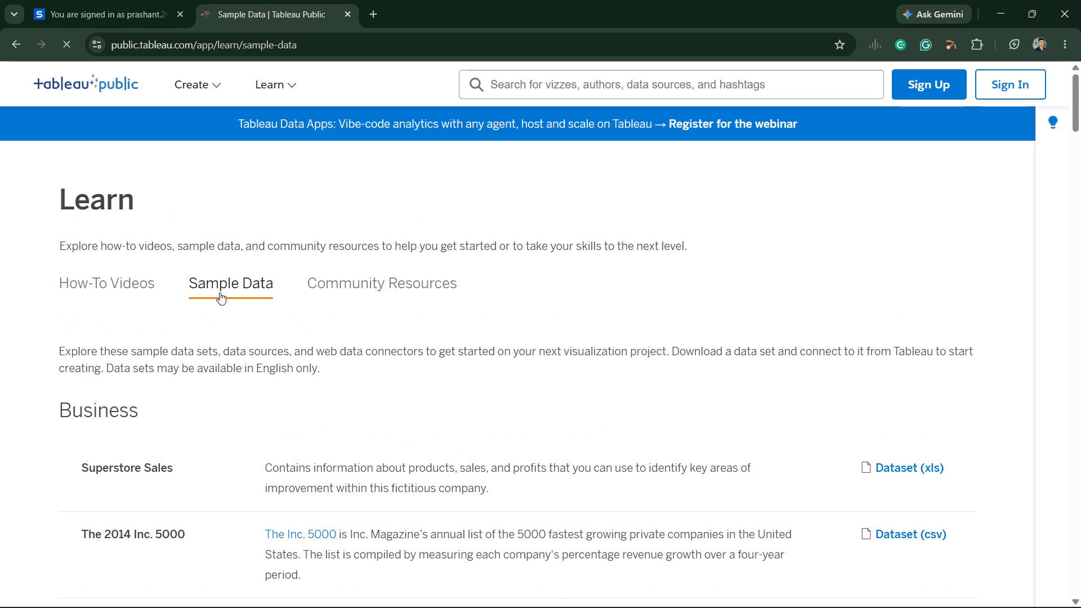
{"action": "scroll", "coordinate": [212, 390], "scroll_direction": "down", "scroll_amount": 5}
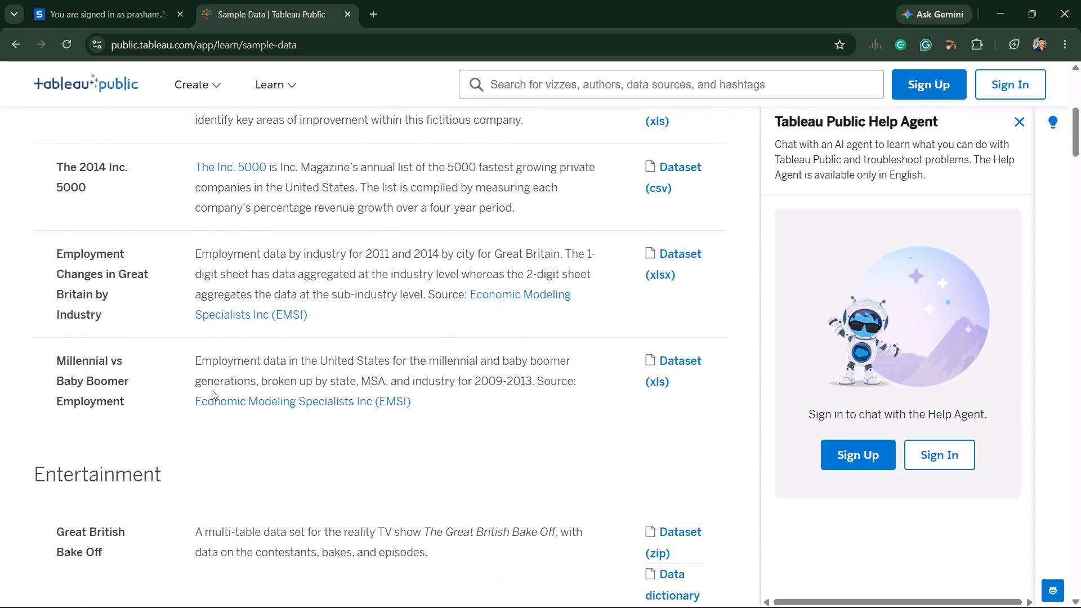
{"action": "scroll", "coordinate": [212, 390], "scroll_direction": "down", "scroll_amount": 1}
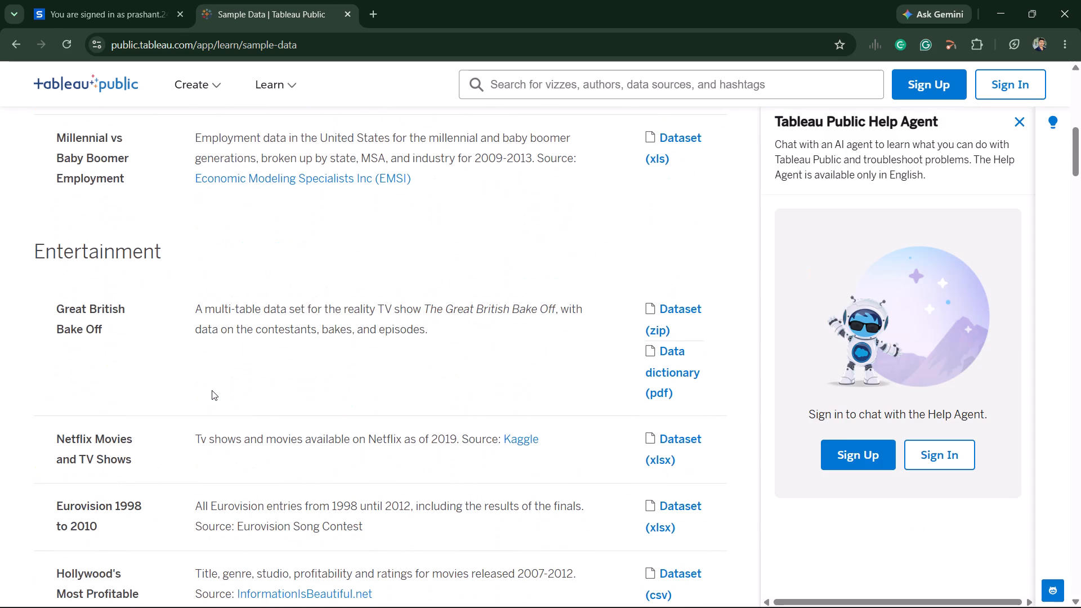
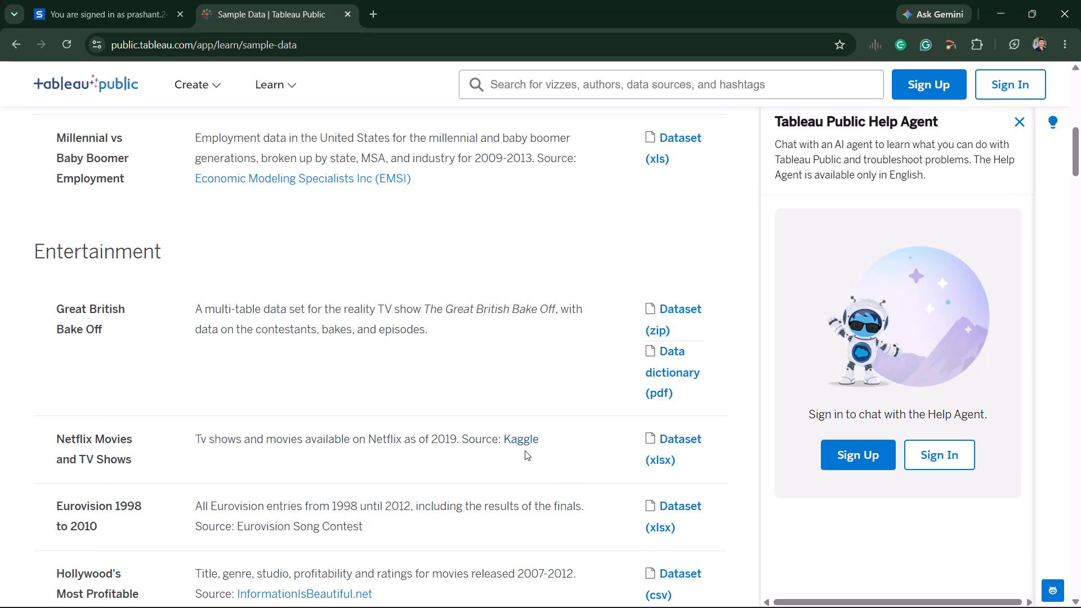
Download the Netflix Movies and TV Shows dataset in xlsx format from the Entertainment section.
{"action": "left_click", "coordinate": [672, 438]}
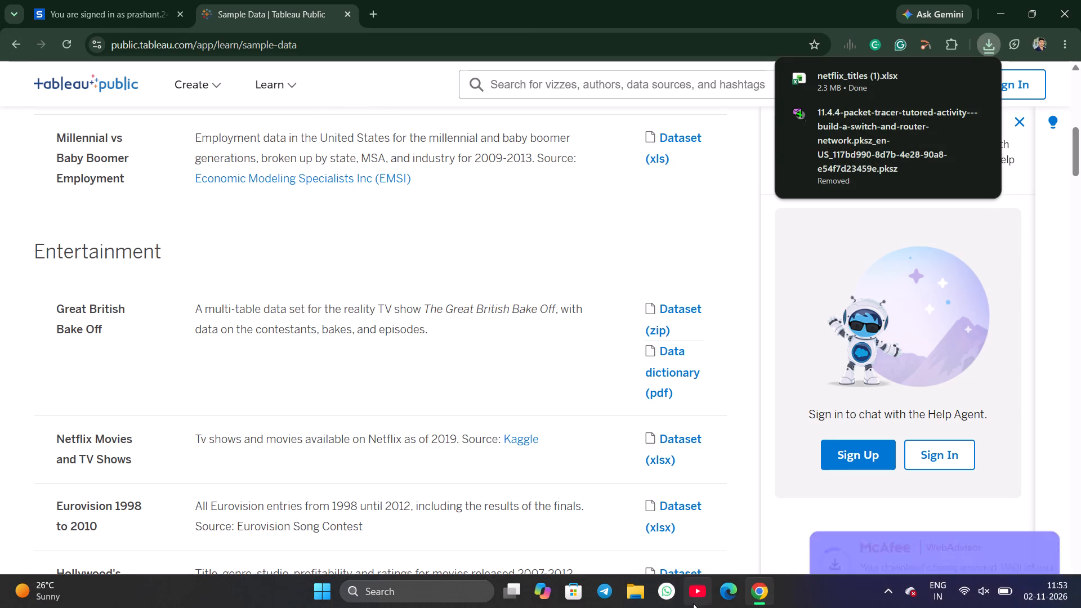
Launch the Tableau Public 2026.1 desktop app.
{"action": "left_click", "coordinate": [444, 596]}
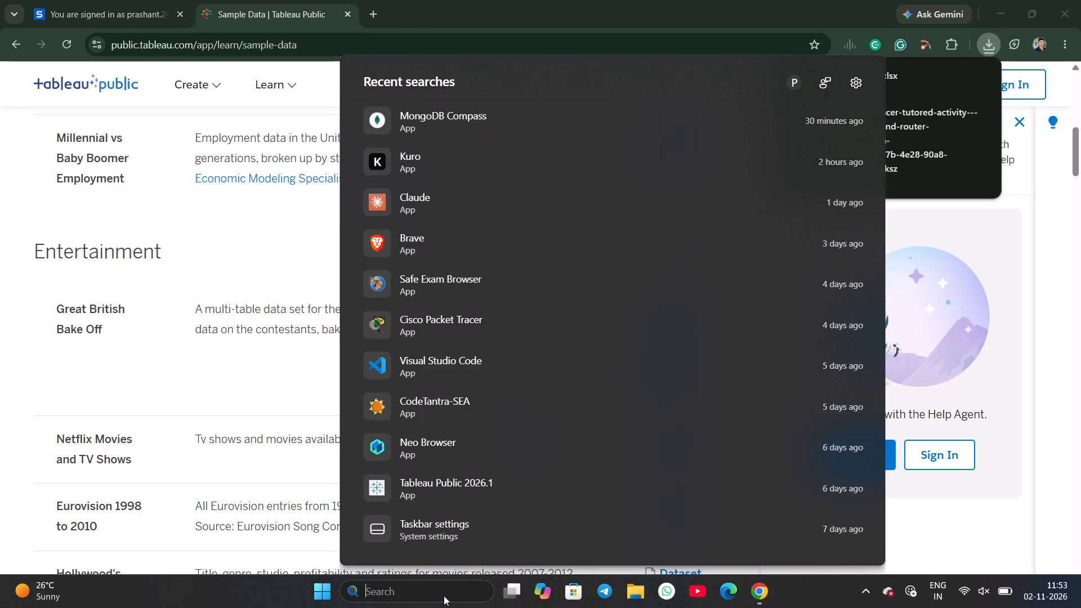
{"action": "left_click", "coordinate": [461, 481]}
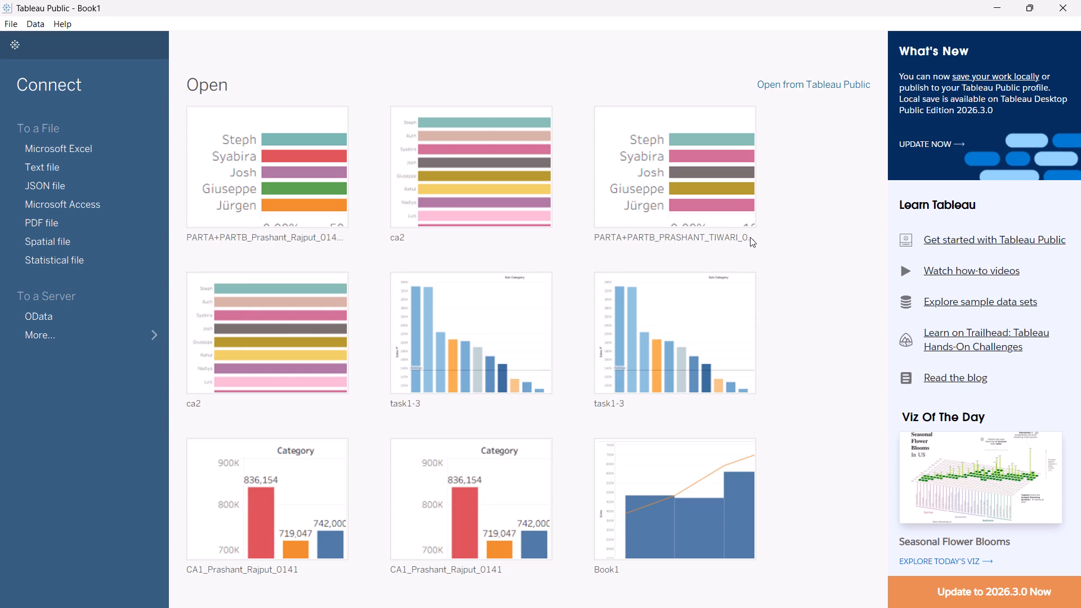
Remove the third PARTA+PARTB workbook thumbnail in the first row from the recently opened workbooks.
{"action": "left_click", "coordinate": [751, 116]}
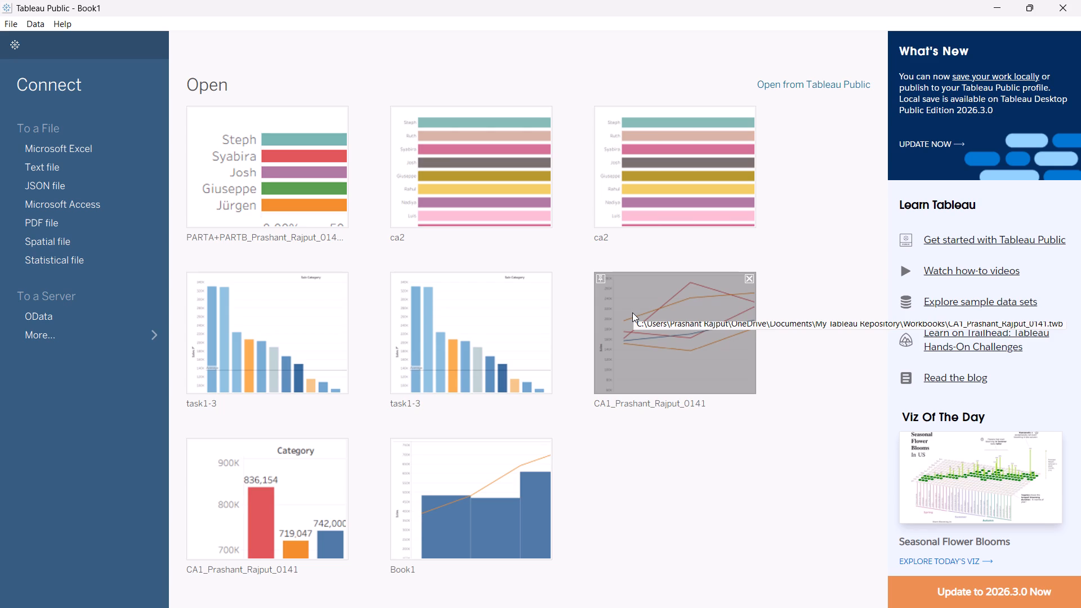
Connect to the netflix_titles text file in the Downloads folder as the data source.
{"action": "left_click", "coordinate": [54, 167]}
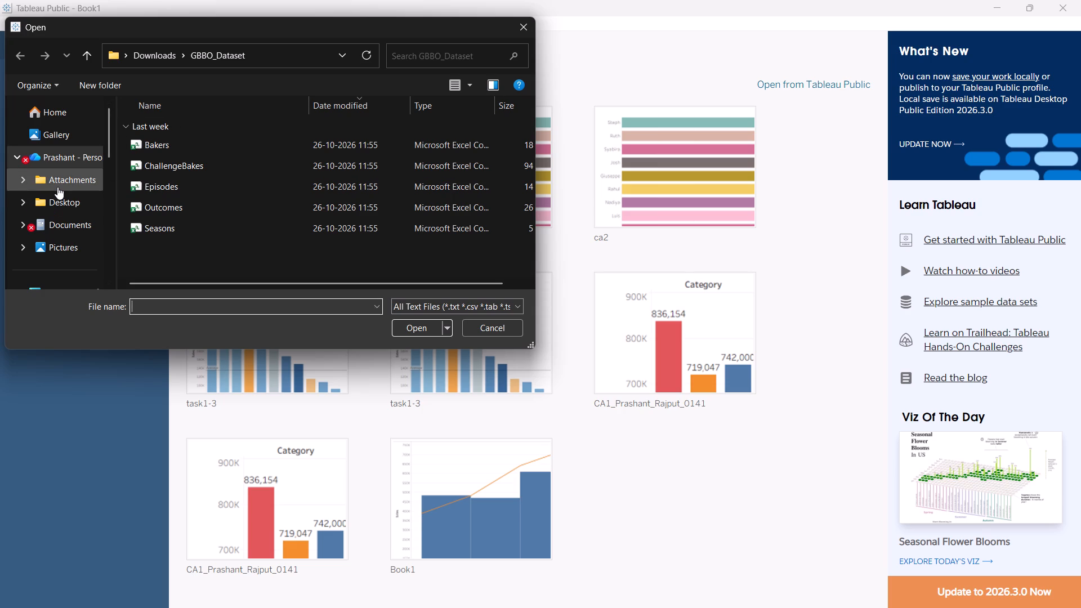
{"action": "scroll", "coordinate": [57, 187], "scroll_direction": "up", "scroll_amount": 5}
{"action": "scroll", "coordinate": [57, 187], "scroll_direction": "down", "scroll_amount": 1}
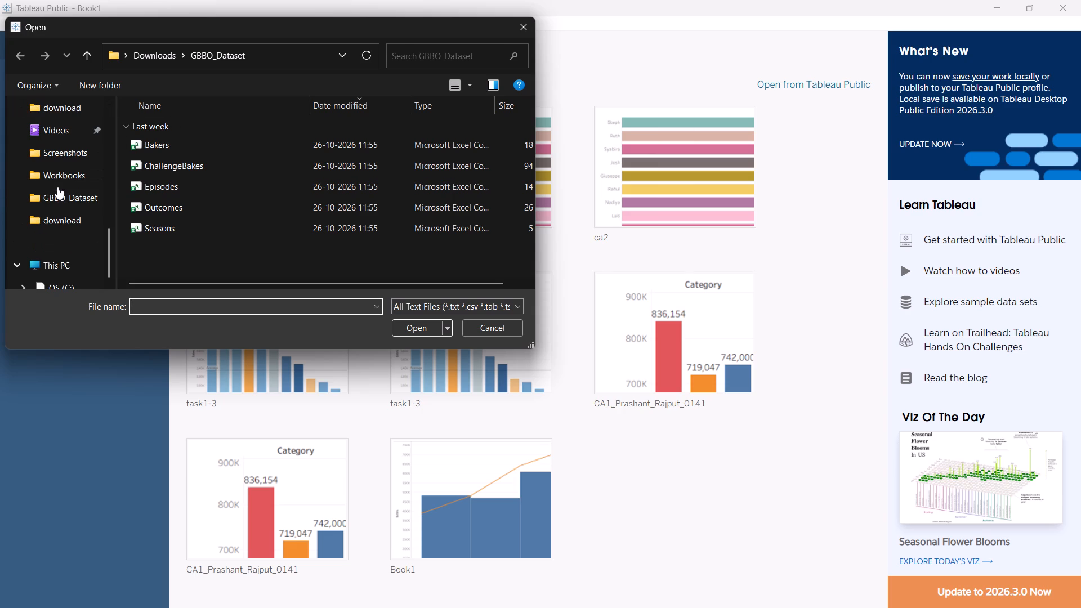
{"action": "scroll", "coordinate": [57, 187], "scroll_direction": "up", "scroll_amount": 1}
{"action": "left_click", "coordinate": [57, 197]}
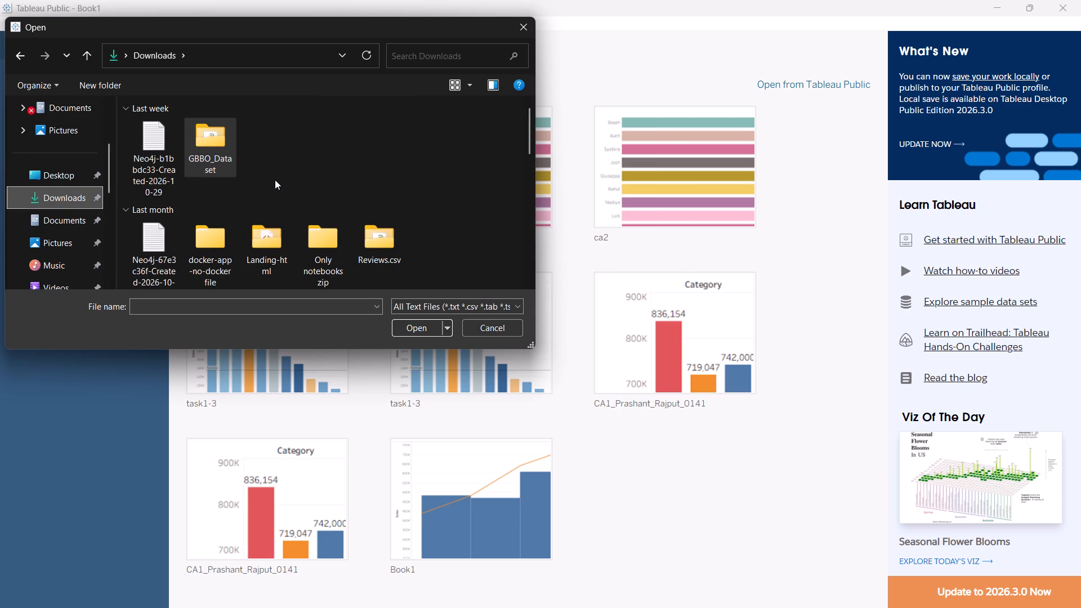
{"action": "scroll", "coordinate": [275, 180], "scroll_direction": "down", "scroll_amount": 1}
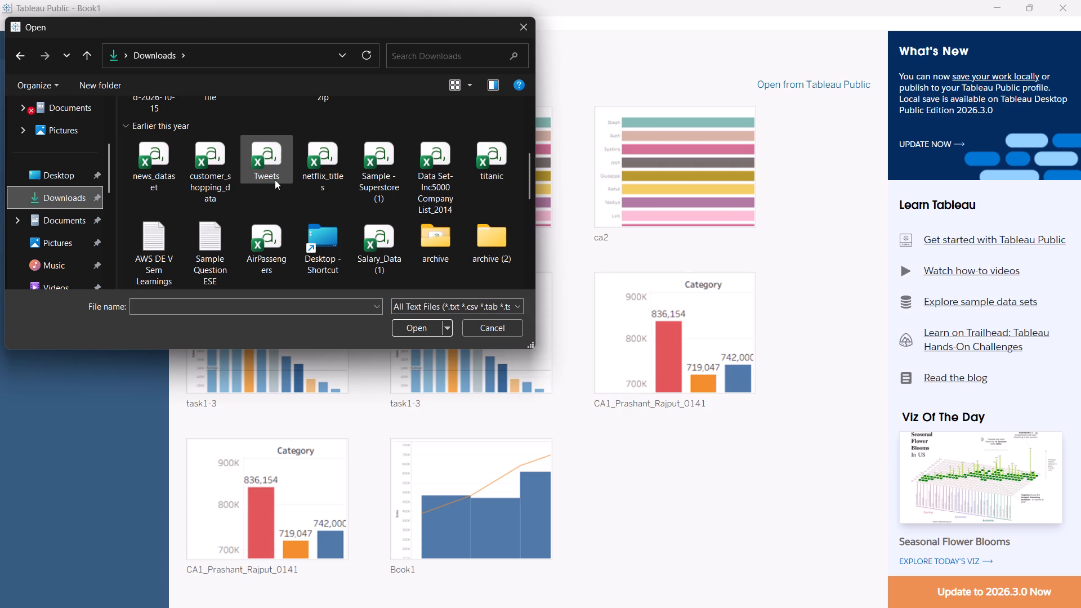
{"action": "left_click", "coordinate": [329, 169]}
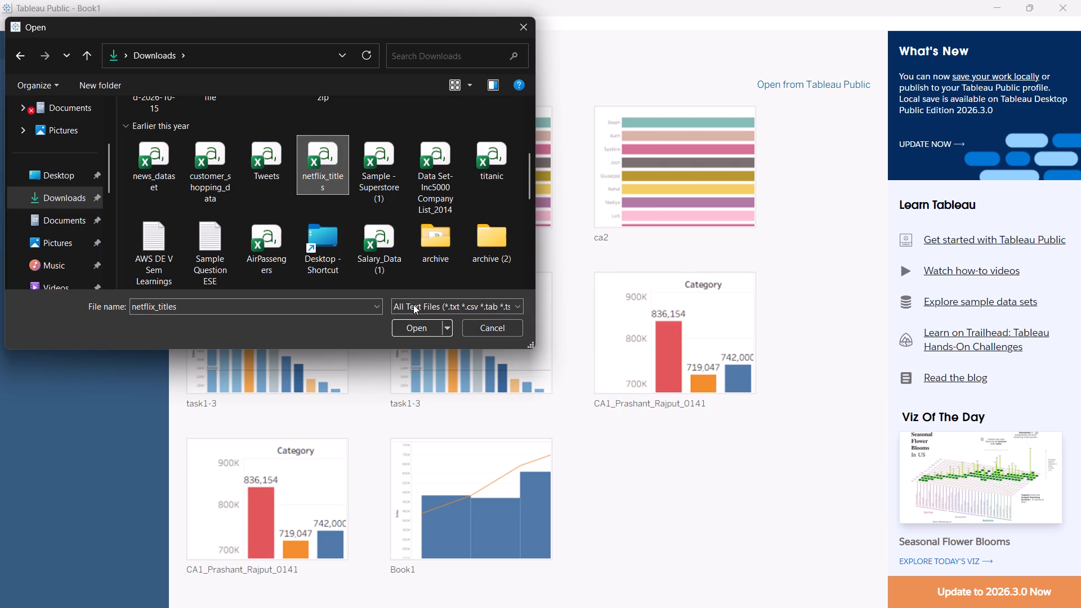
{"action": "left_click", "coordinate": [414, 329]}
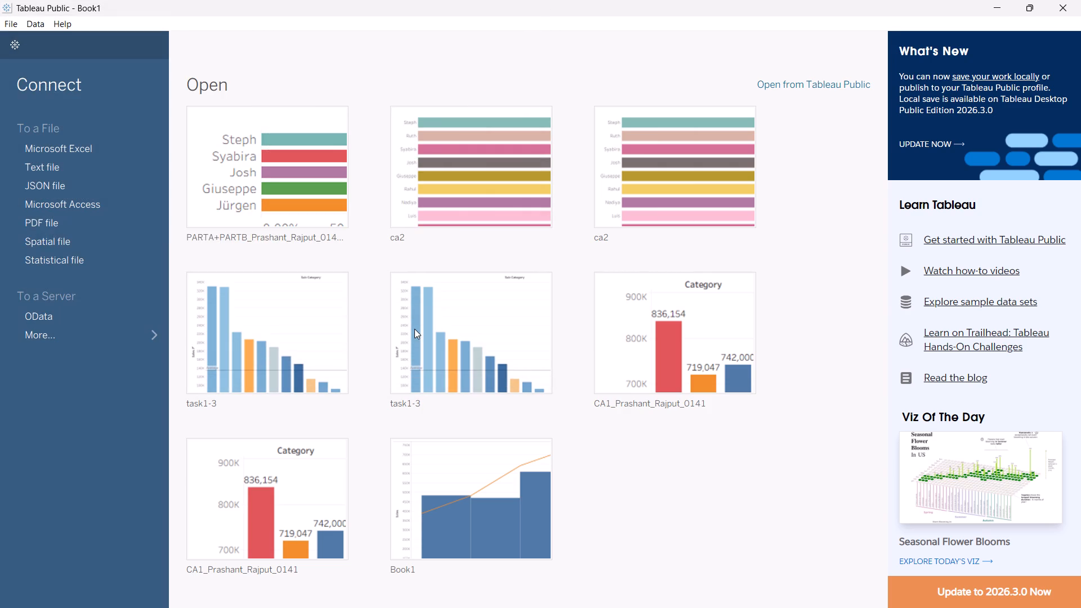
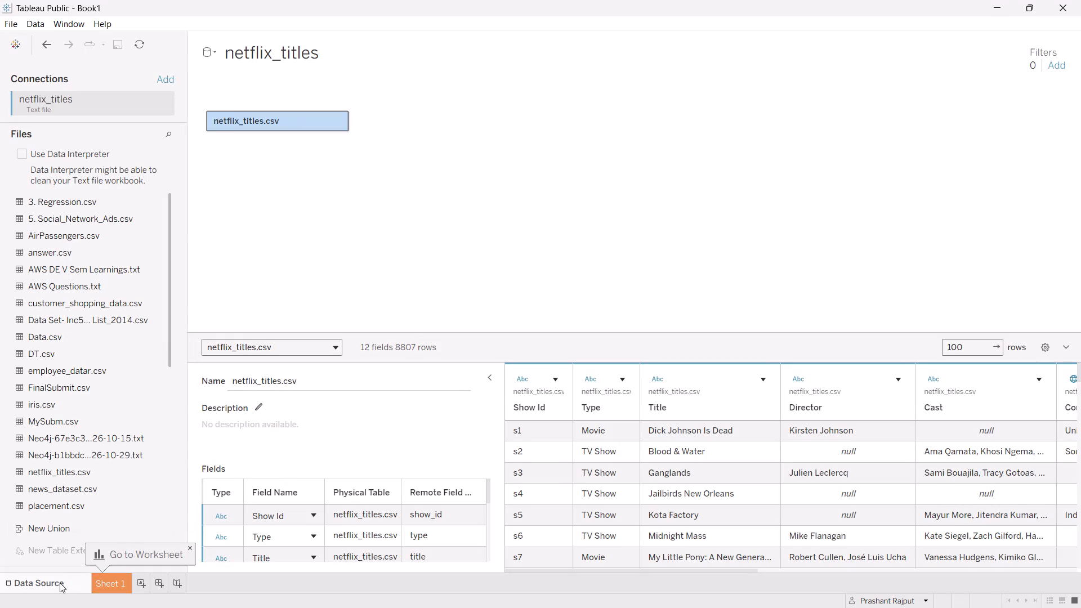
View the empty Sheet 1 worksheet and return to the netflix_titles data source page.
{"action": "left_click", "coordinate": [105, 575]}
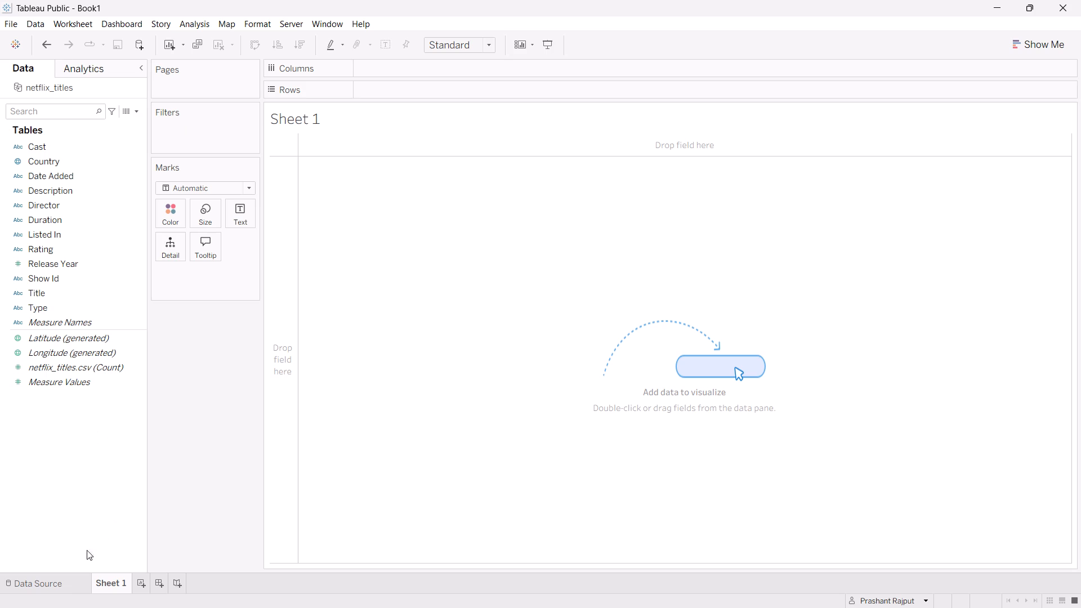
{"action": "left_click", "coordinate": [33, 587]}
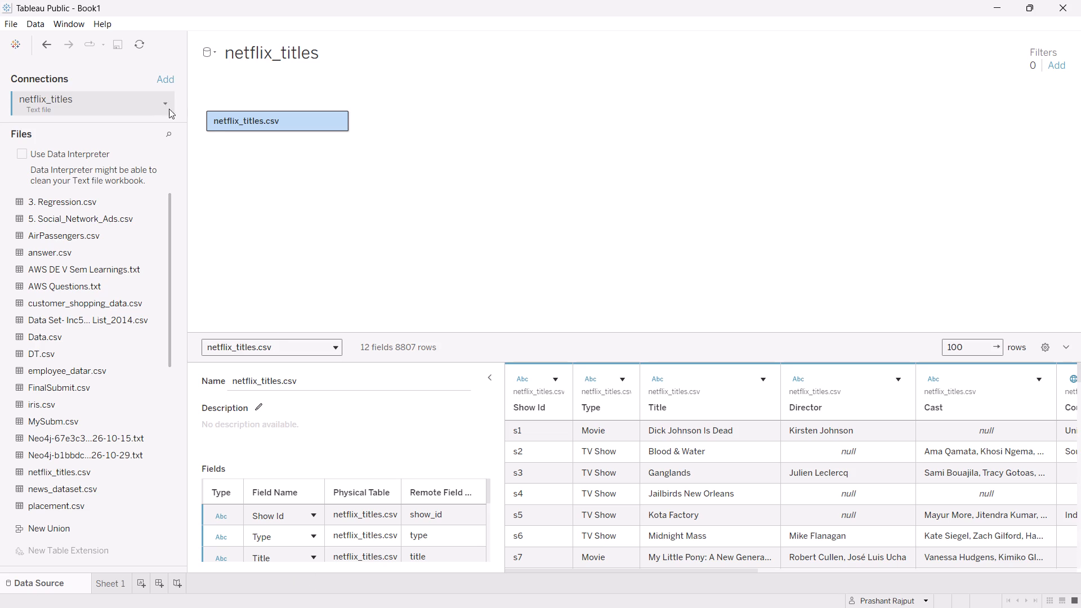
Start adding another text file connection to the data source and look through the Downloads folder for the file to connect.
{"action": "left_click", "coordinate": [163, 77]}
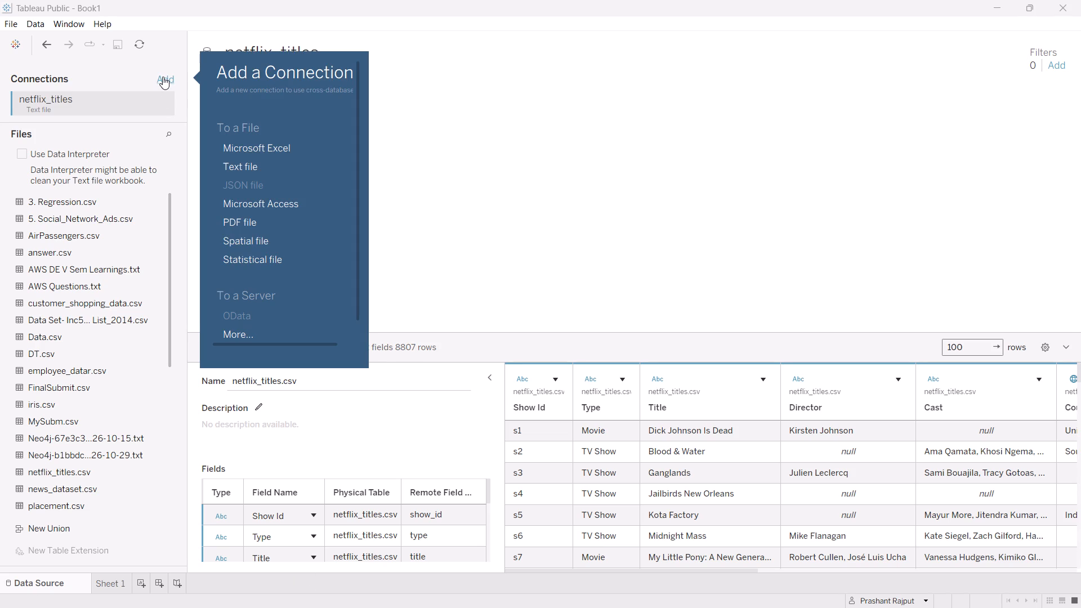
{"action": "left_click", "coordinate": [229, 166]}
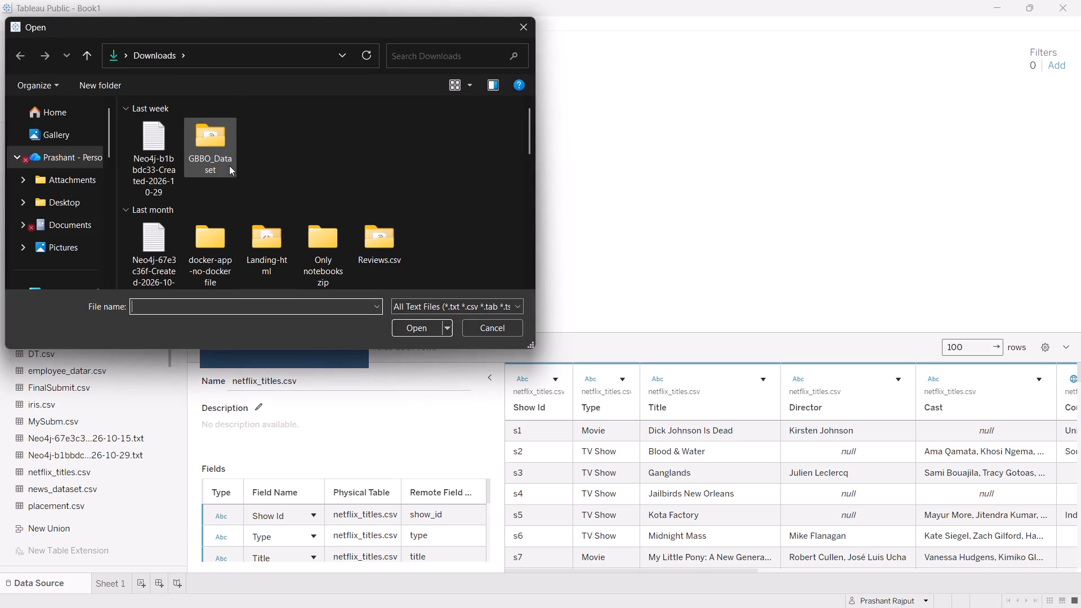
{"action": "scroll", "coordinate": [229, 166], "scroll_direction": "down", "scroll_amount": 2}
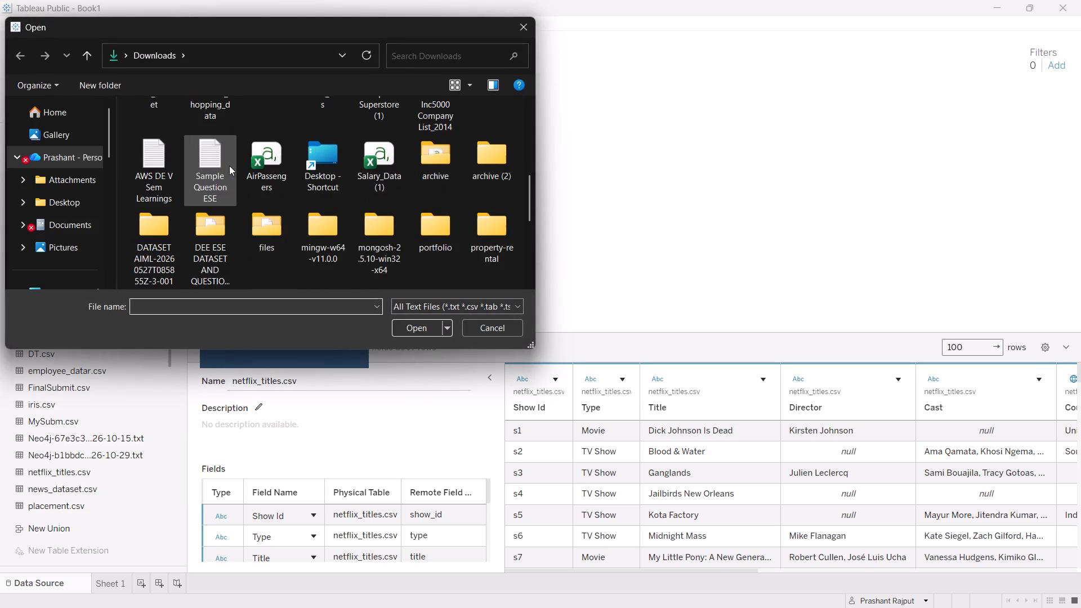
{"action": "scroll", "coordinate": [229, 166], "scroll_direction": "down", "scroll_amount": 1}
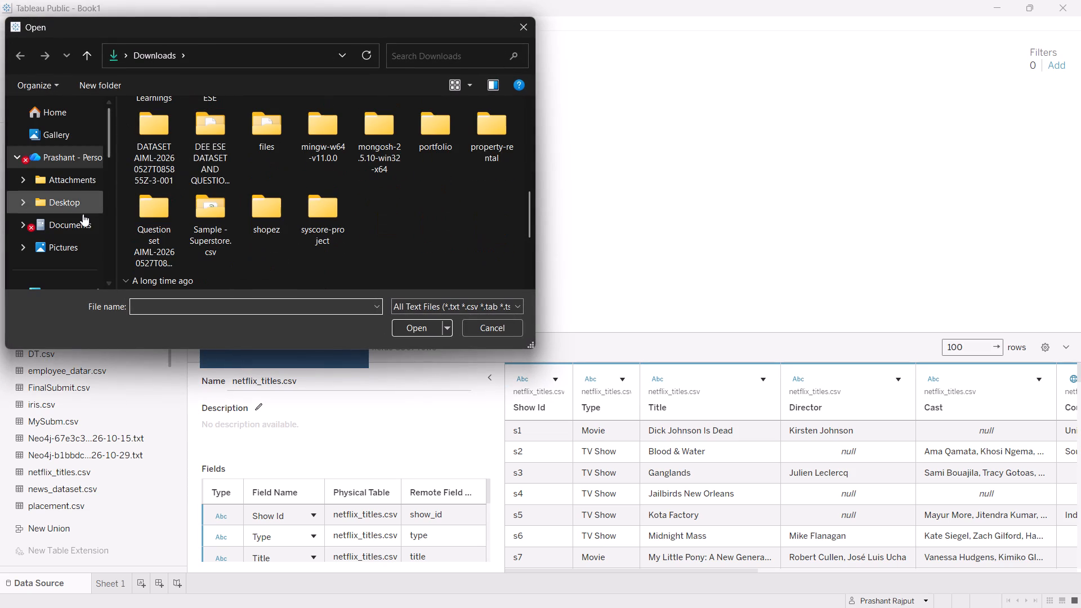
{"action": "scroll", "coordinate": [72, 220], "scroll_direction": "up", "scroll_amount": 2}
{"action": "scroll", "coordinate": [72, 220], "scroll_direction": "down", "scroll_amount": 1}
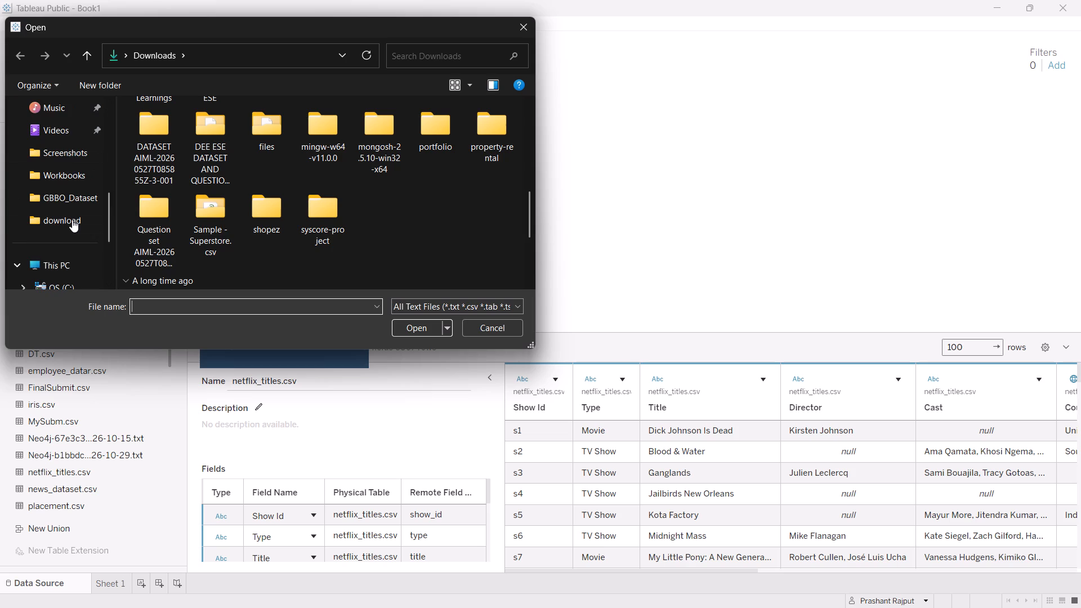
{"action": "scroll", "coordinate": [72, 220], "scroll_direction": "up", "scroll_amount": 2}
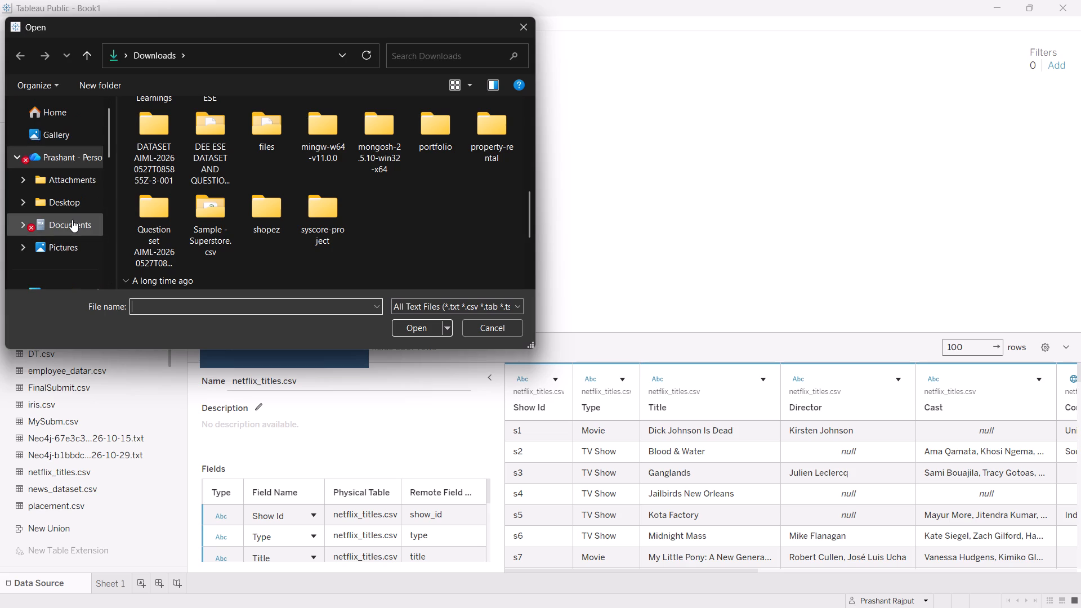
{"action": "scroll", "coordinate": [72, 220], "scroll_direction": "down", "scroll_amount": 1}
{"action": "scroll", "coordinate": [72, 220], "scroll_direction": "up", "scroll_amount": 2}
{"action": "scroll", "coordinate": [72, 220], "scroll_direction": "down", "scroll_amount": 1}
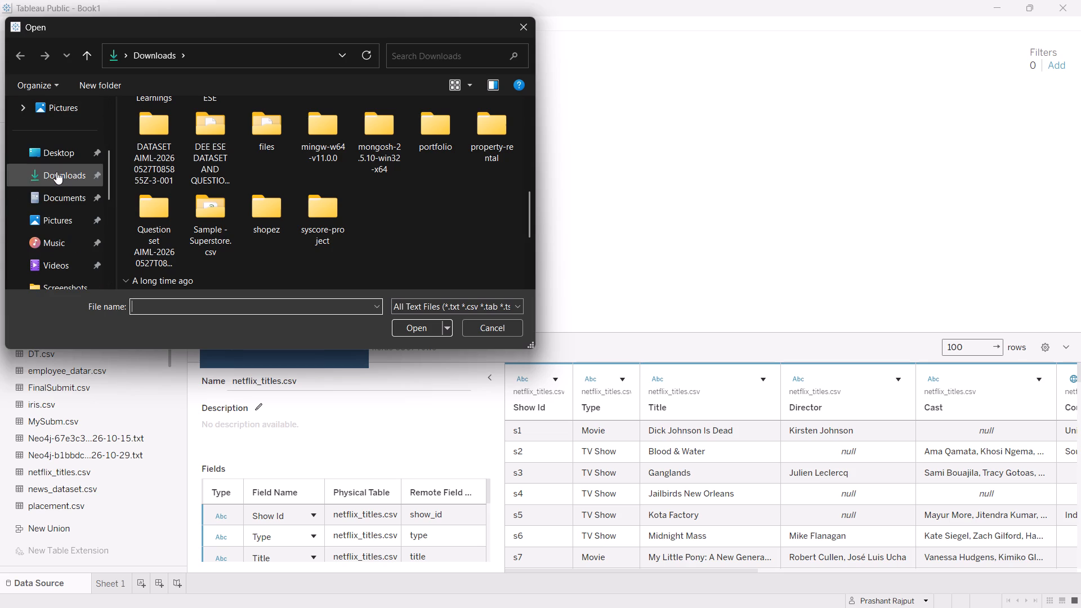
{"action": "left_click", "coordinate": [56, 172]}
{"action": "scroll", "coordinate": [240, 184], "scroll_direction": "down", "scroll_amount": 1}
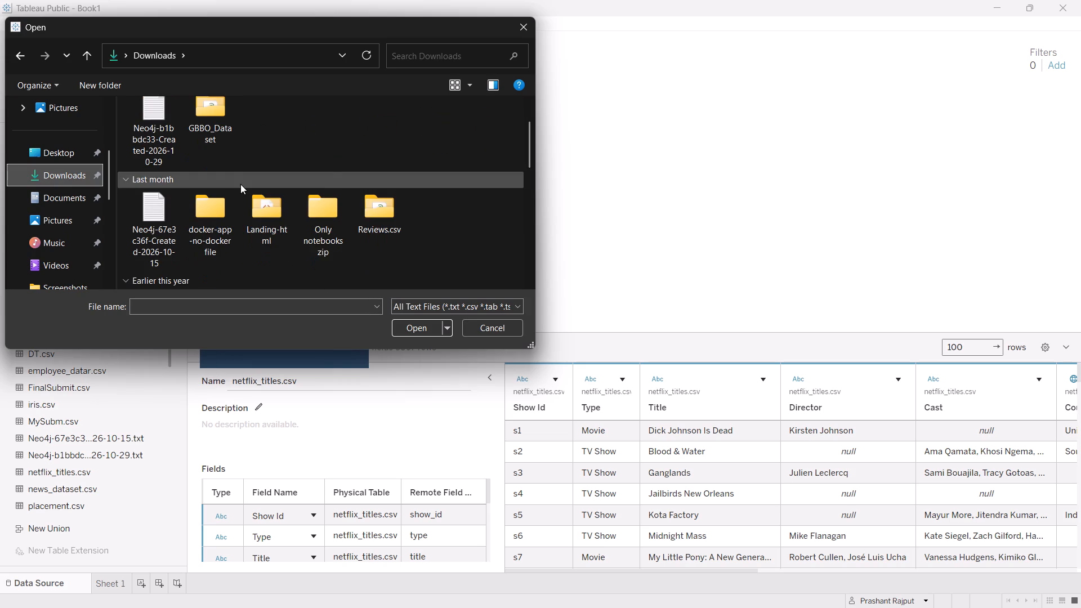
{"action": "scroll", "coordinate": [240, 184], "scroll_direction": "down", "scroll_amount": 1}
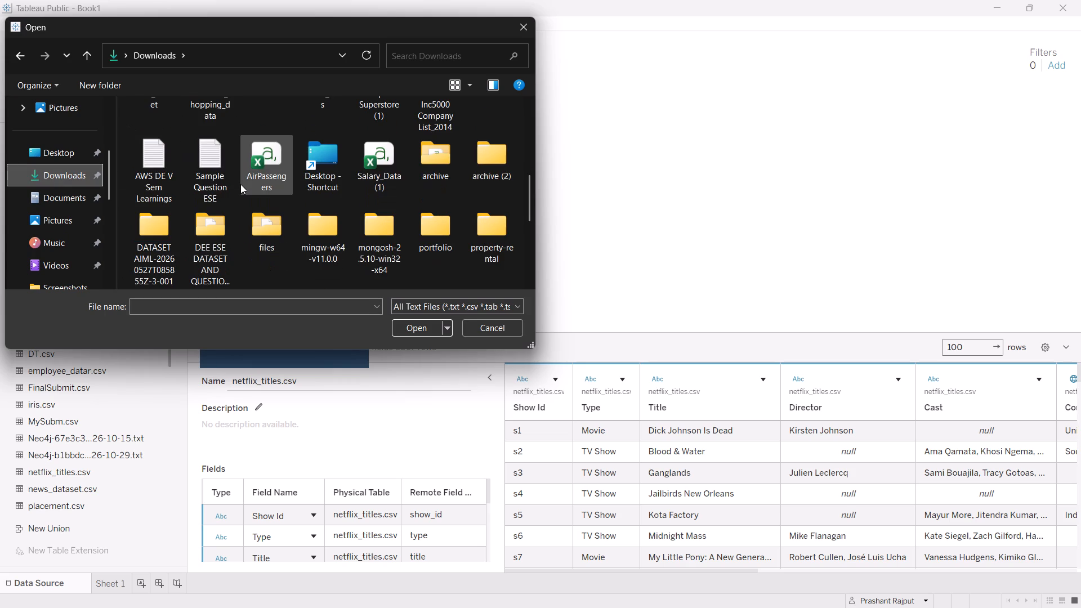
{"action": "scroll", "coordinate": [240, 184], "scroll_direction": "down", "scroll_amount": 3}
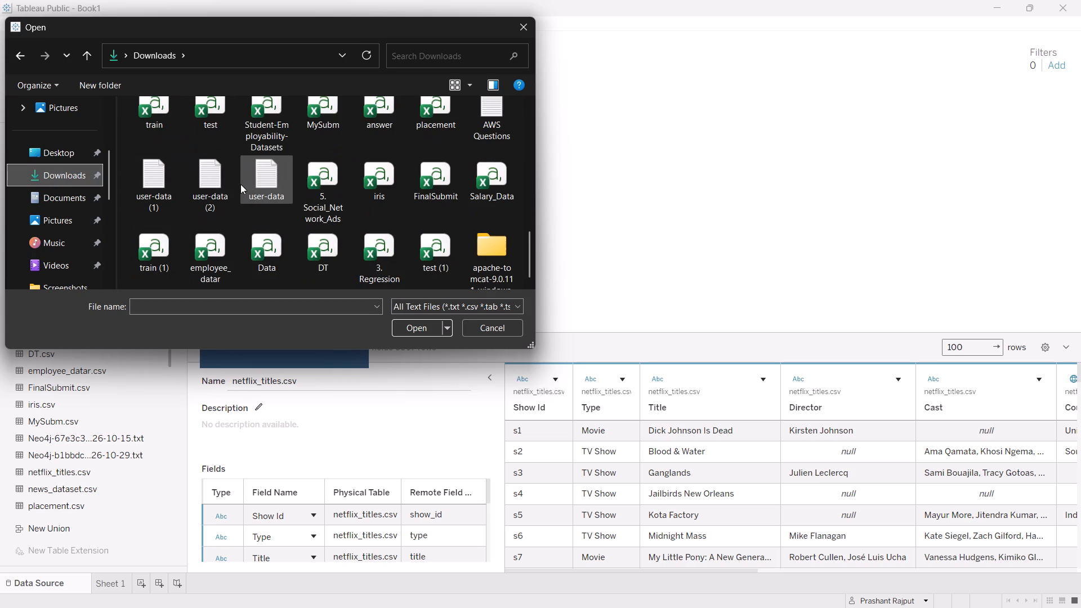
{"action": "scroll", "coordinate": [240, 184], "scroll_direction": "up", "scroll_amount": 1}
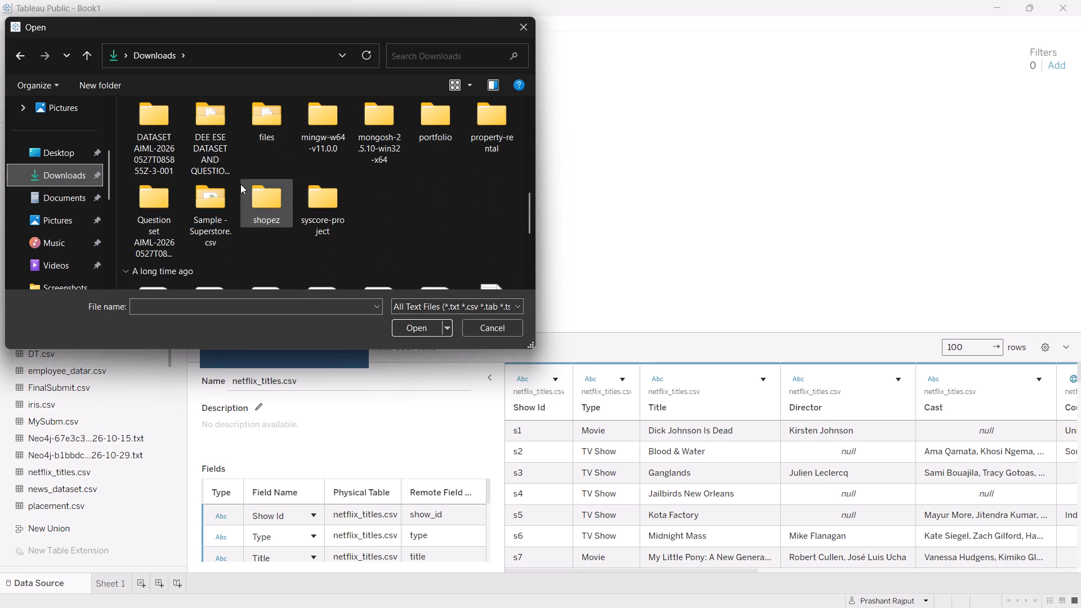
{"action": "scroll", "coordinate": [240, 184], "scroll_direction": "down", "scroll_amount": 1}
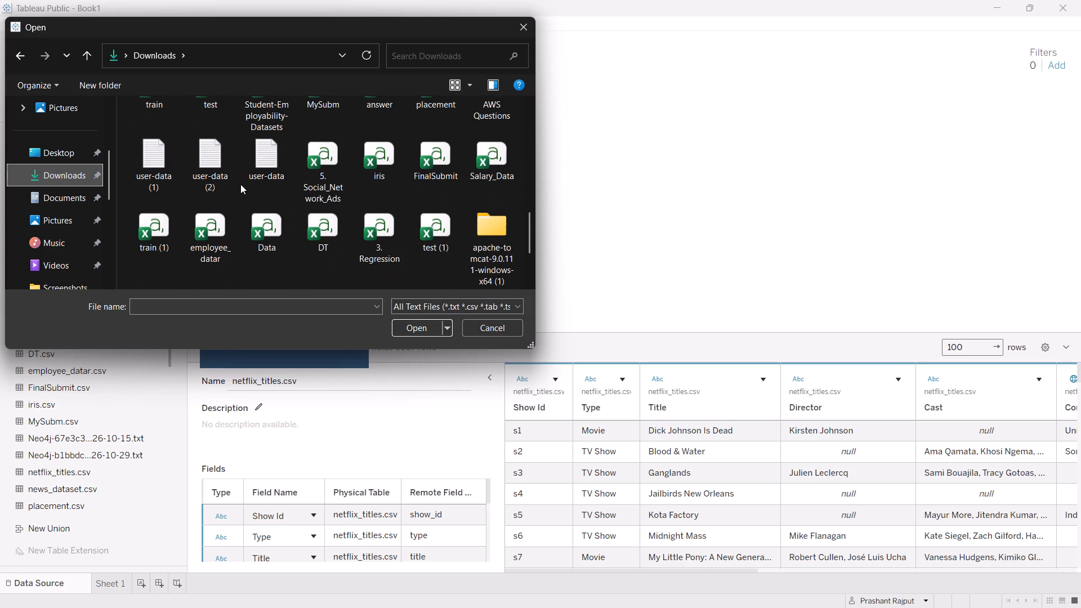
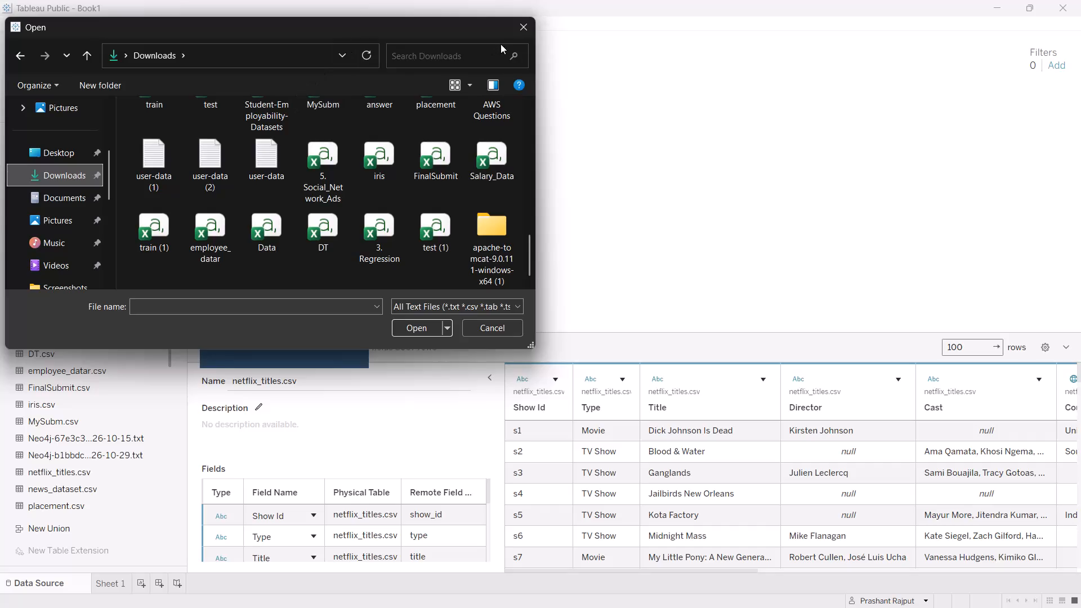
Cancel adding the text file connection, and close Tableau Public and the browser.
{"action": "left_click", "coordinate": [525, 24]}
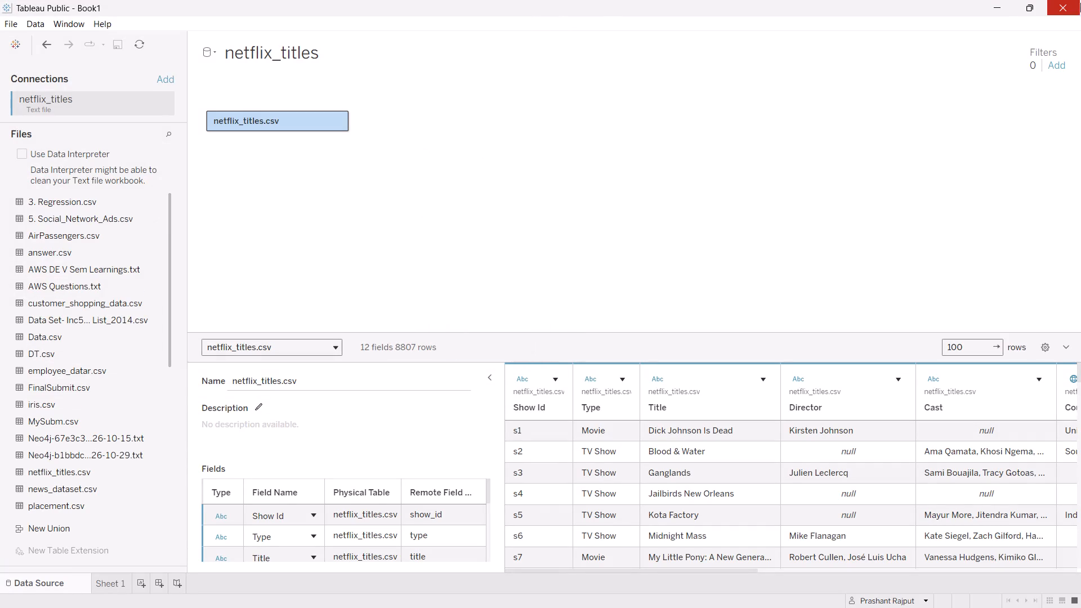
{"action": "left_click", "coordinate": [1063, 3]}
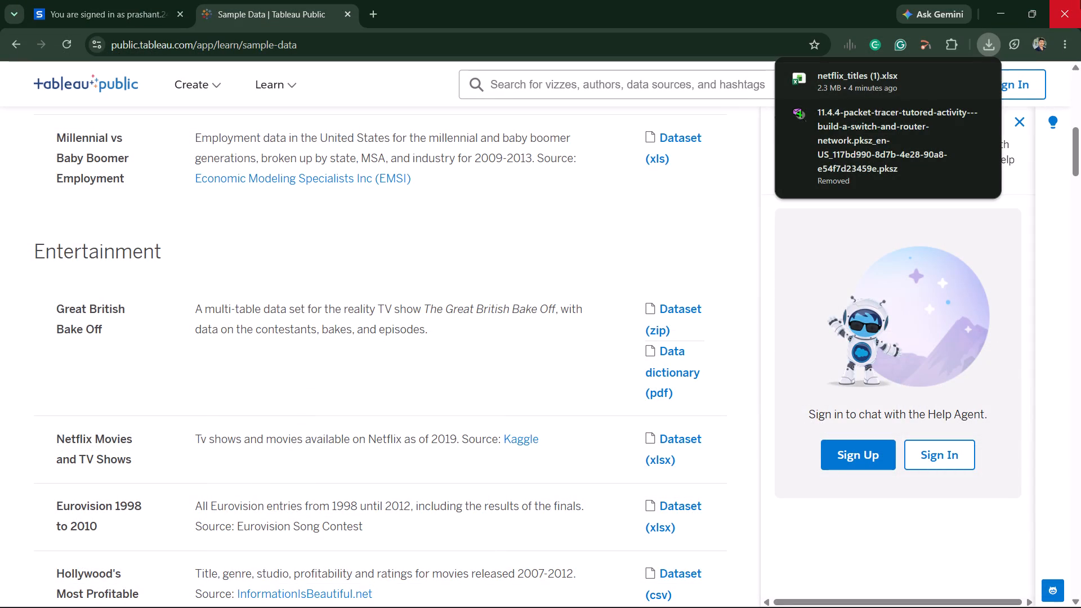
{"action": "left_click", "coordinate": [1071, 5]}
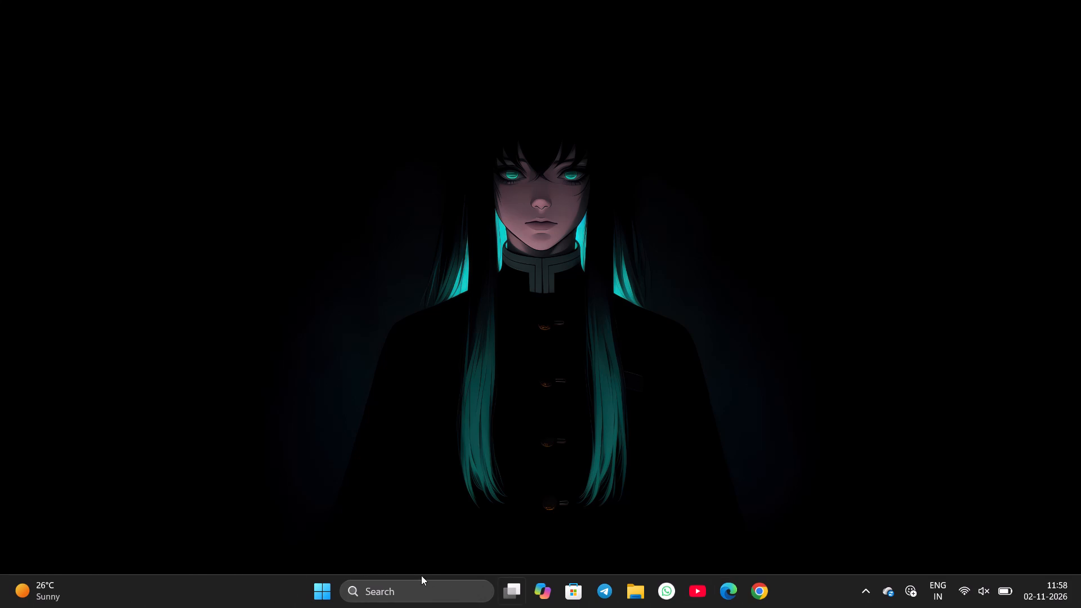
Open the netflix_titles (1) workbook from the Downloads folder in Excel, maximized and with editing enabled.
{"action": "left_click", "coordinate": [634, 597]}
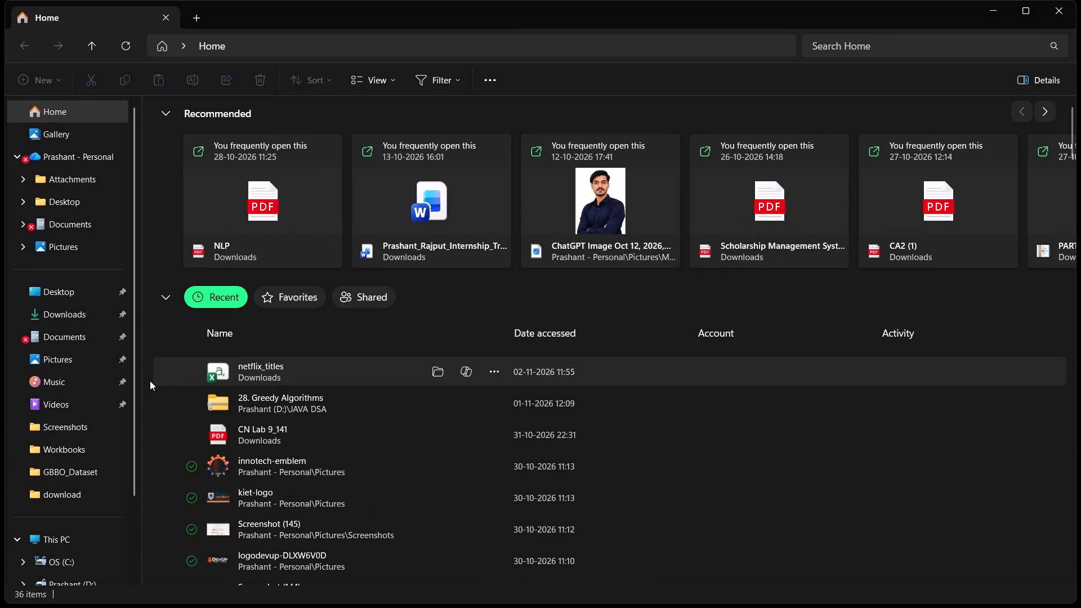
{"action": "left_click", "coordinate": [63, 320]}
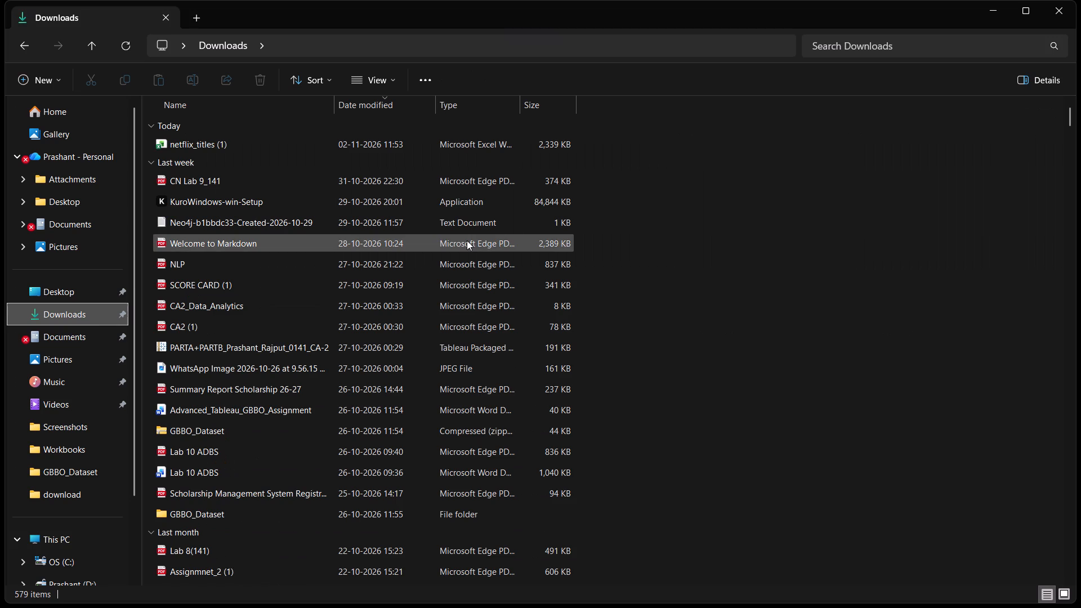
{"action": "left_click", "coordinate": [259, 141]}
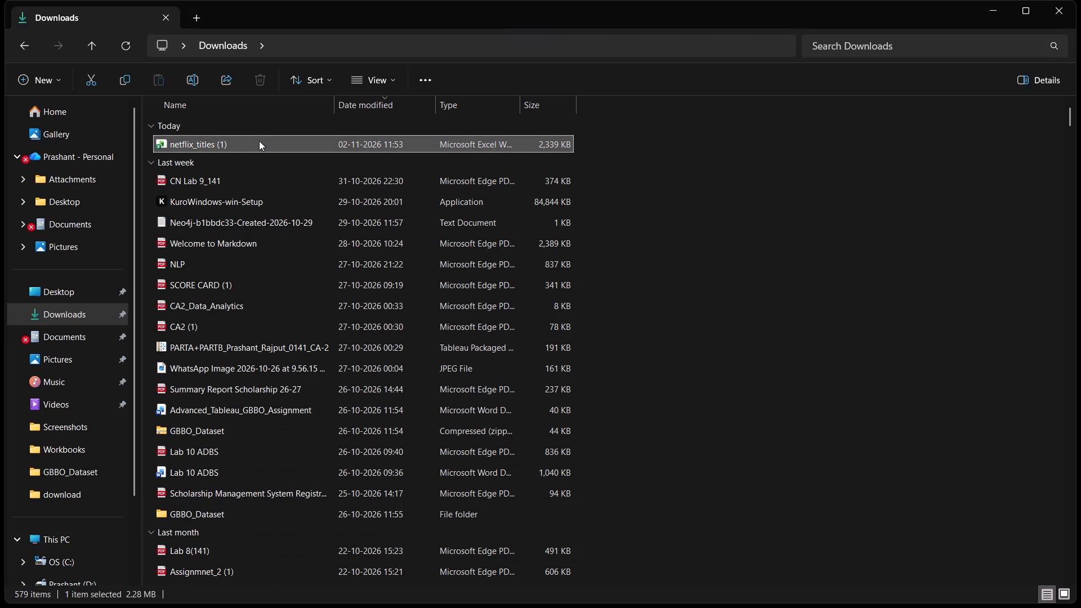
{"action": "double_click", "coordinate": [259, 141]}
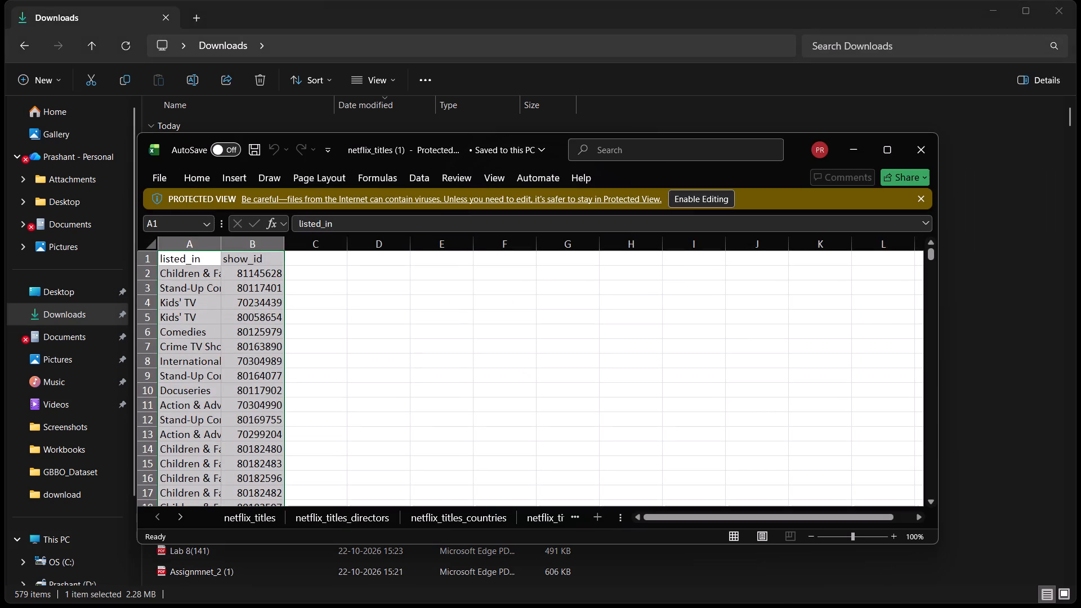
{"action": "left_click", "coordinate": [886, 145]}
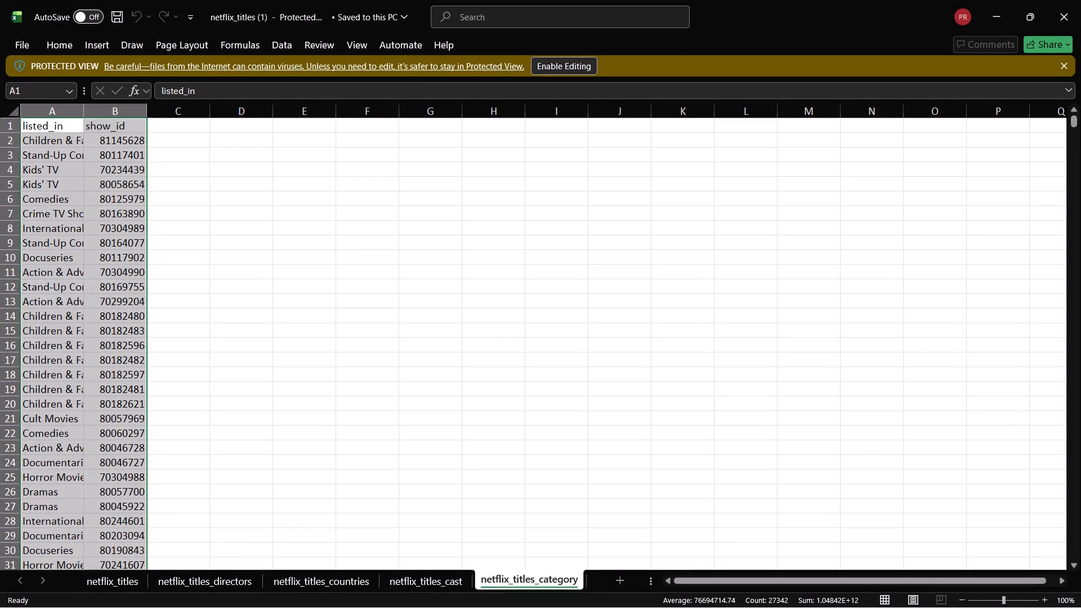
{"action": "left_click", "coordinate": [567, 66]}
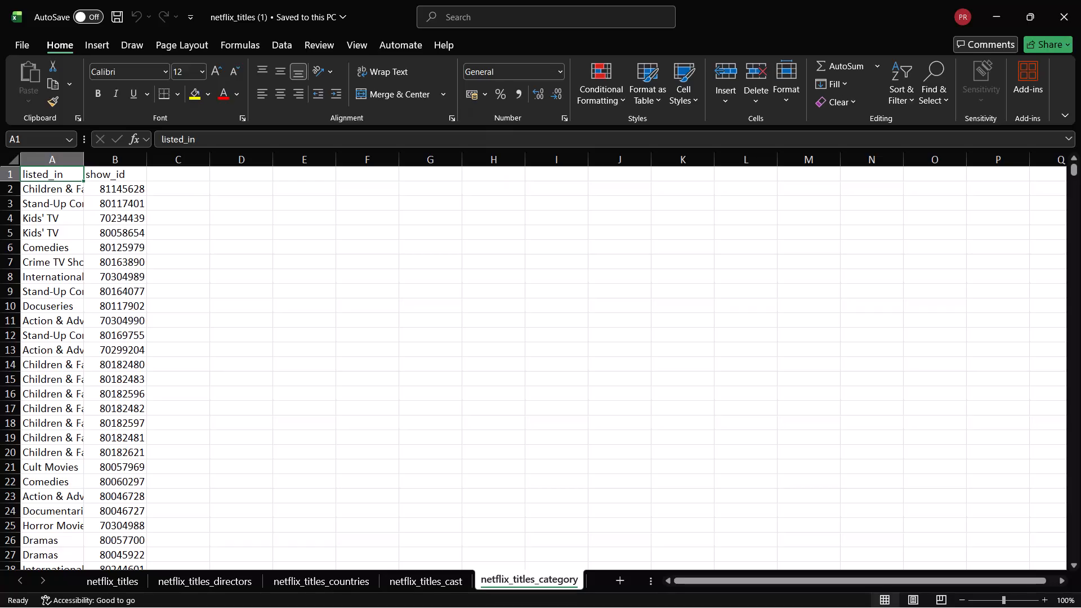
Examine the listed_in and show_id rows on the netflix_titles_category sheet, ending back at the header row.
{"action": "scroll", "coordinate": [137, 458], "scroll_direction": "down", "scroll_amount": 20}
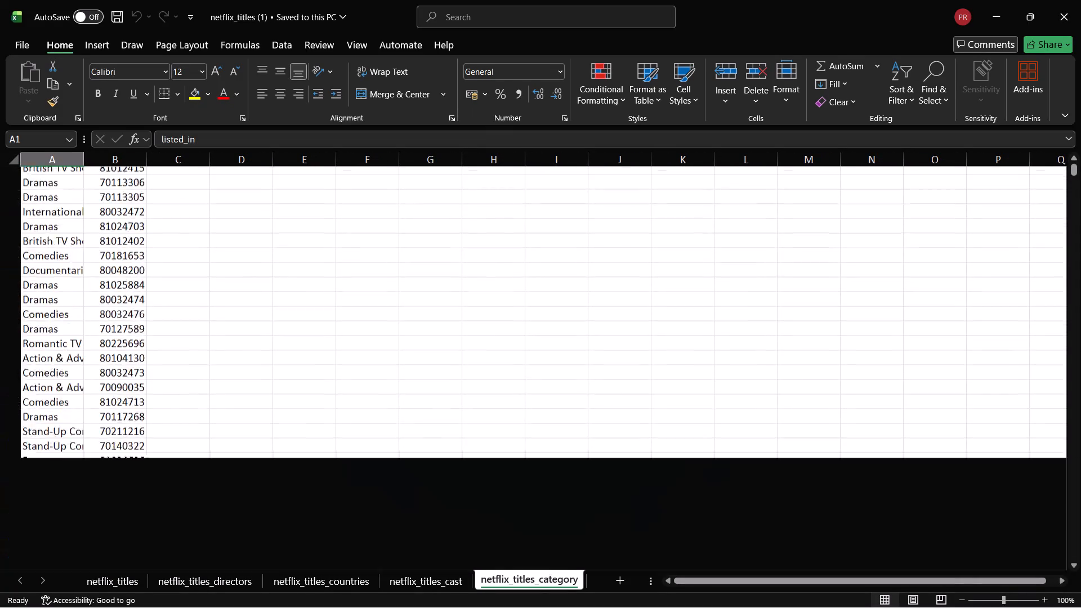
{"action": "scroll", "coordinate": [137, 458], "scroll_direction": "down", "scroll_amount": 16}
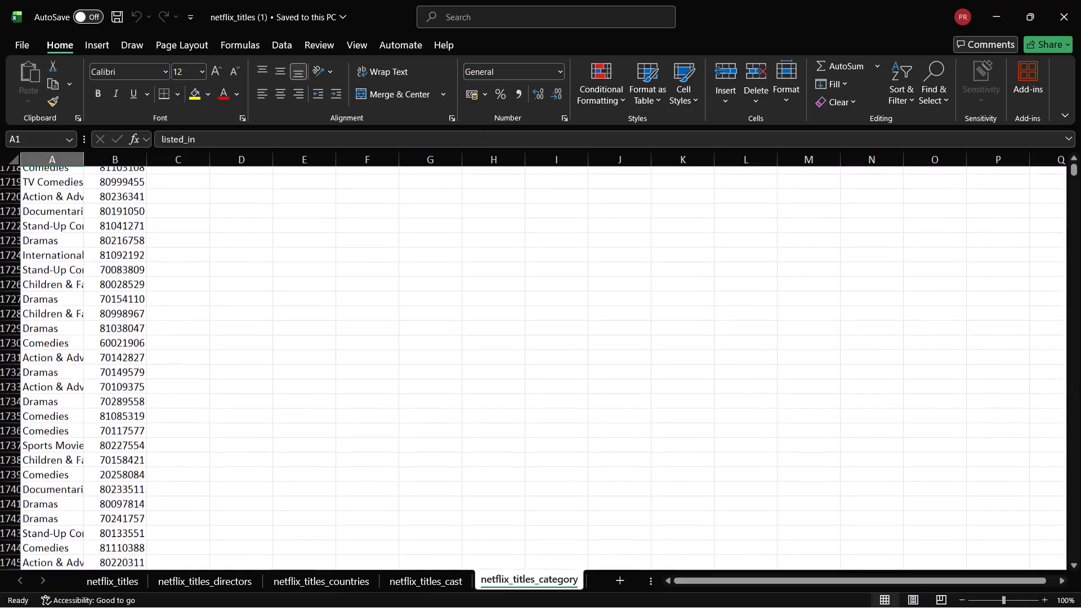
{"action": "scroll", "coordinate": [137, 458], "scroll_direction": "up", "scroll_amount": 2}
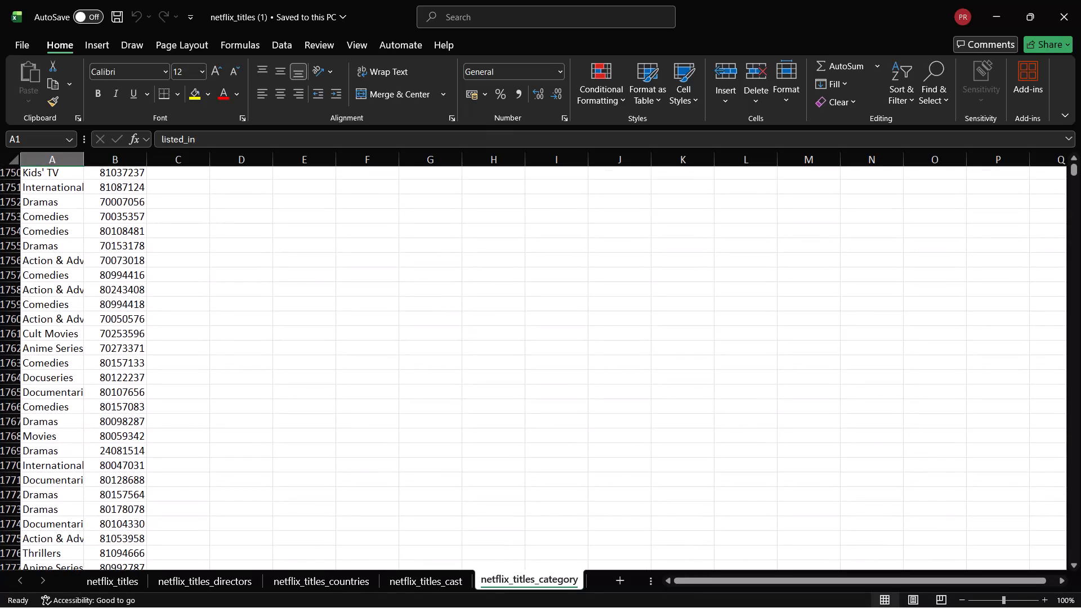
{"action": "scroll", "coordinate": [137, 458], "scroll_direction": "up", "scroll_amount": 2}
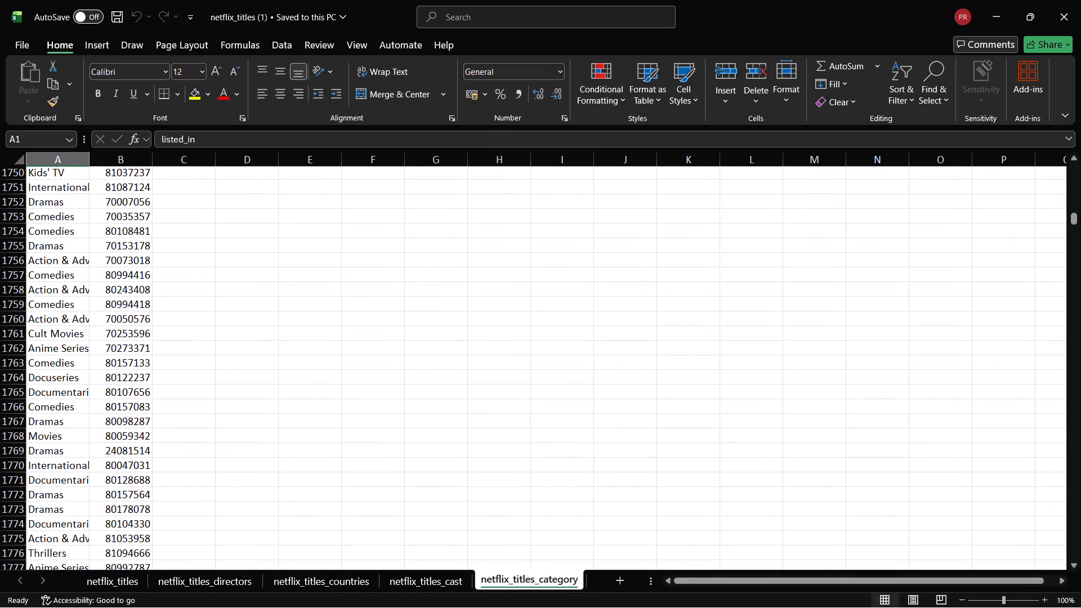
{"action": "scroll", "coordinate": [137, 458], "scroll_direction": "up", "scroll_amount": 20}
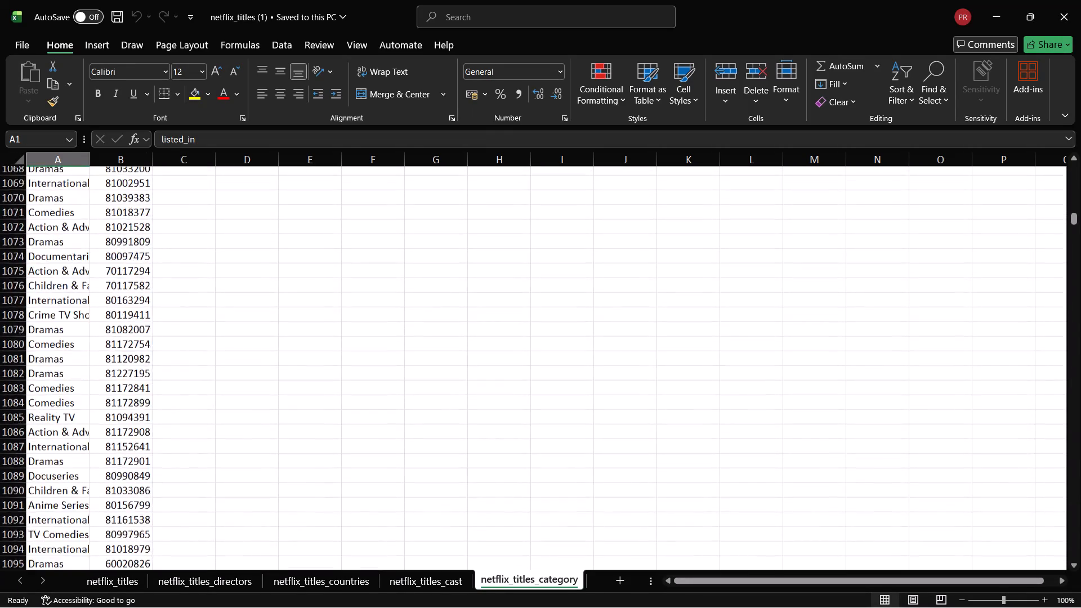
{"action": "scroll", "coordinate": [137, 458], "scroll_direction": "up", "scroll_amount": 5}
{"action": "scroll", "coordinate": [776, 243], "scroll_direction": "up", "scroll_amount": 17}
{"action": "scroll", "coordinate": [776, 243], "scroll_direction": "up", "scroll_amount": 5}
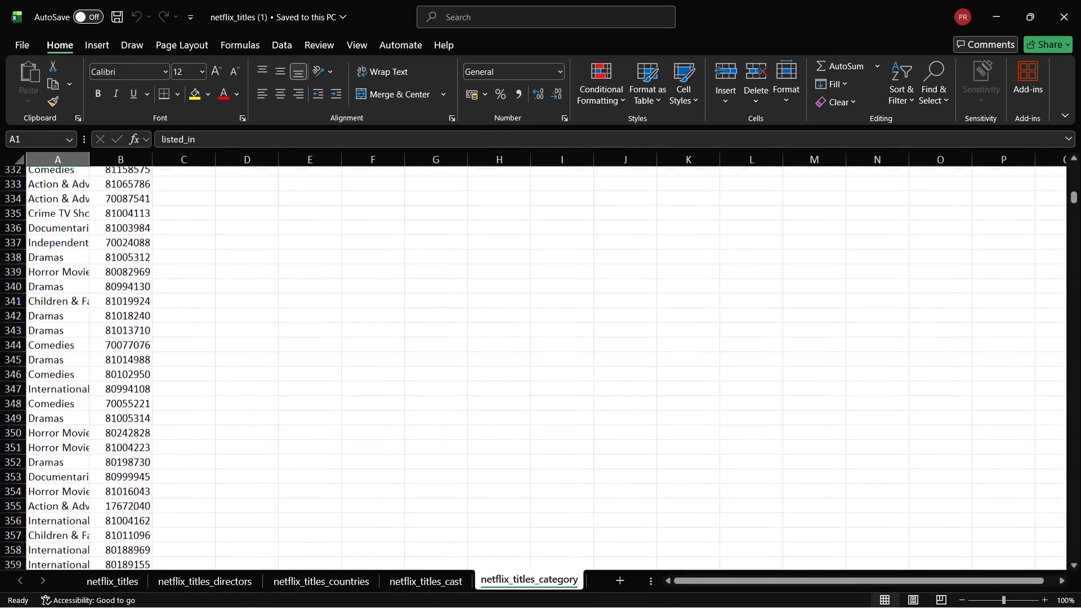
{"action": "scroll", "coordinate": [776, 243], "scroll_direction": "up", "scroll_amount": 19}
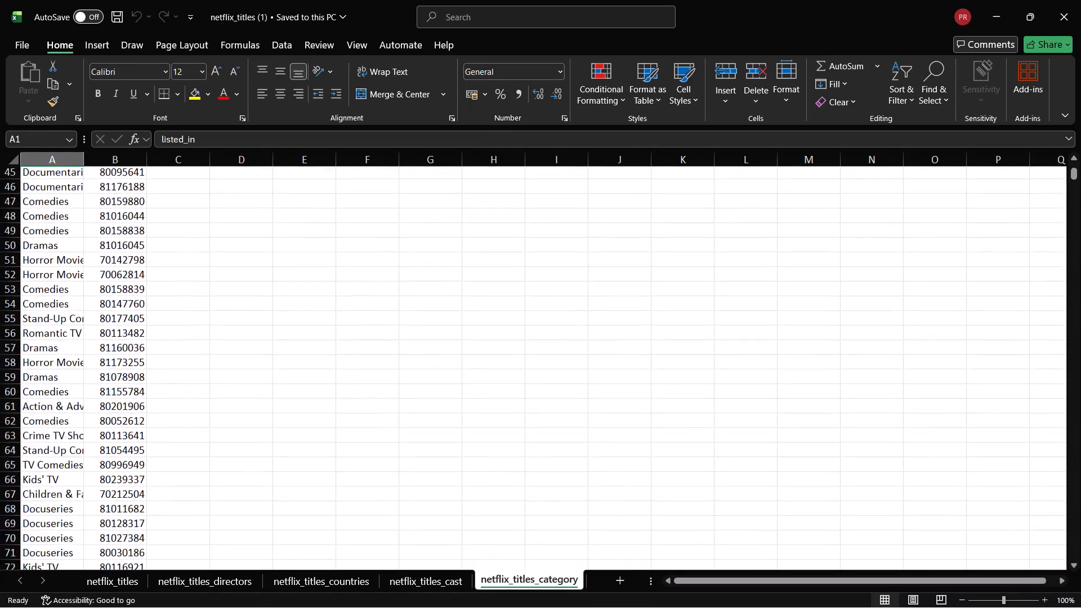
{"action": "scroll", "coordinate": [776, 243], "scroll_direction": "up", "scroll_amount": 6}
{"action": "scroll", "coordinate": [776, 243], "scroll_direction": "down", "scroll_amount": 1}
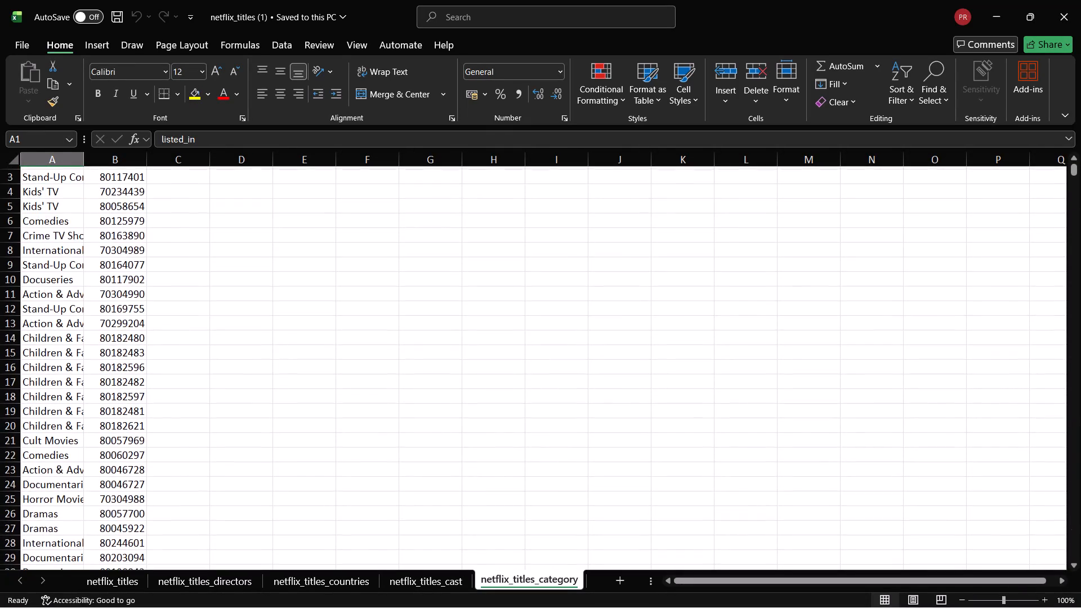
{"action": "scroll", "coordinate": [776, 243], "scroll_direction": "up", "scroll_amount": 3}
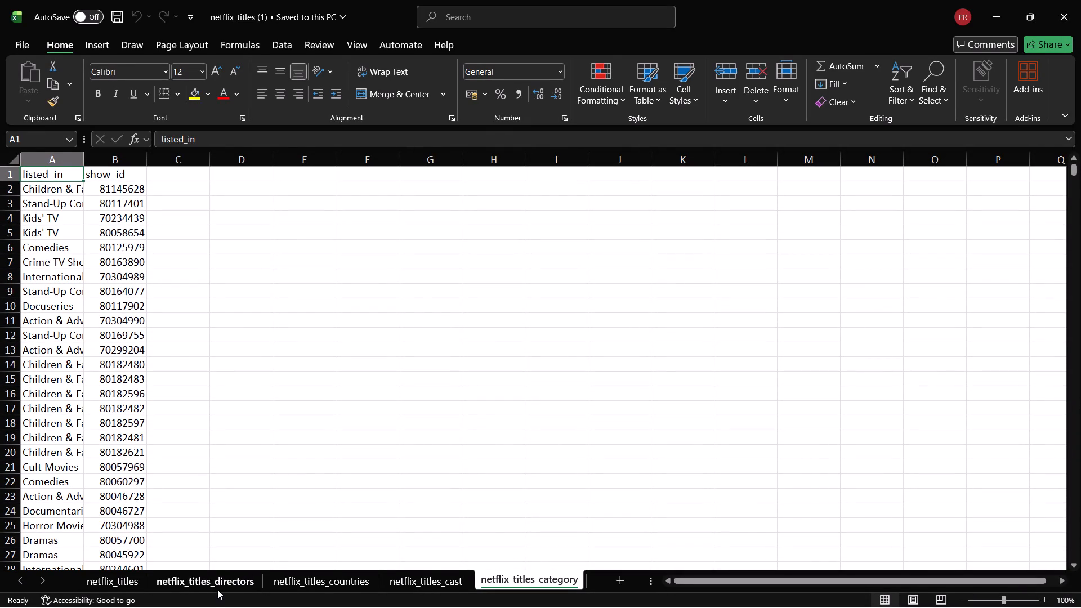
View the netflix_titles_directors and netflix_titles_countries sheets of the workbook.
{"action": "left_click", "coordinate": [209, 578]}
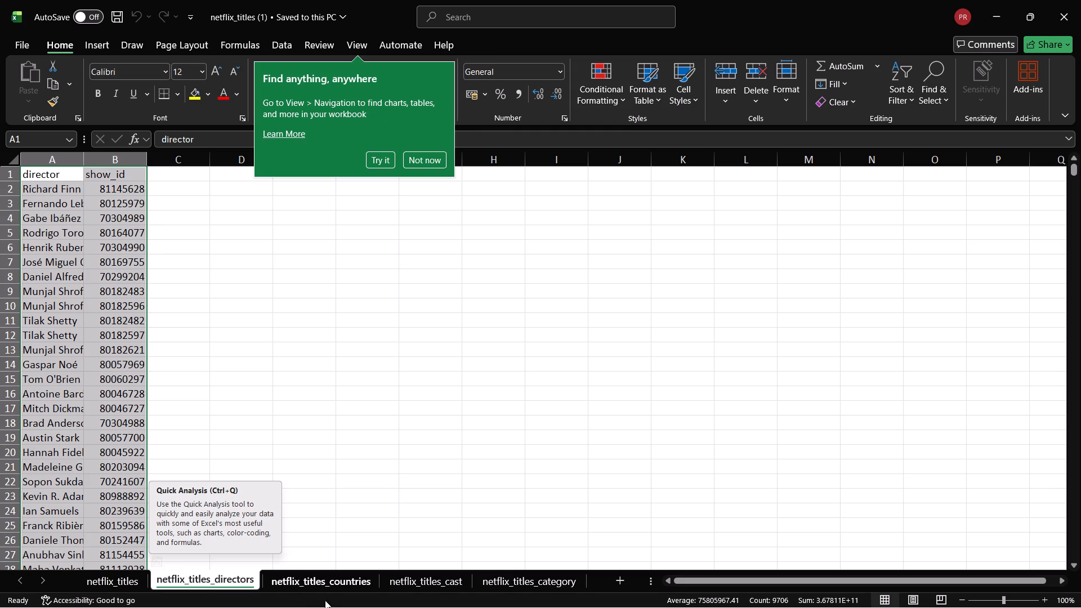
{"action": "left_click", "coordinate": [312, 582]}
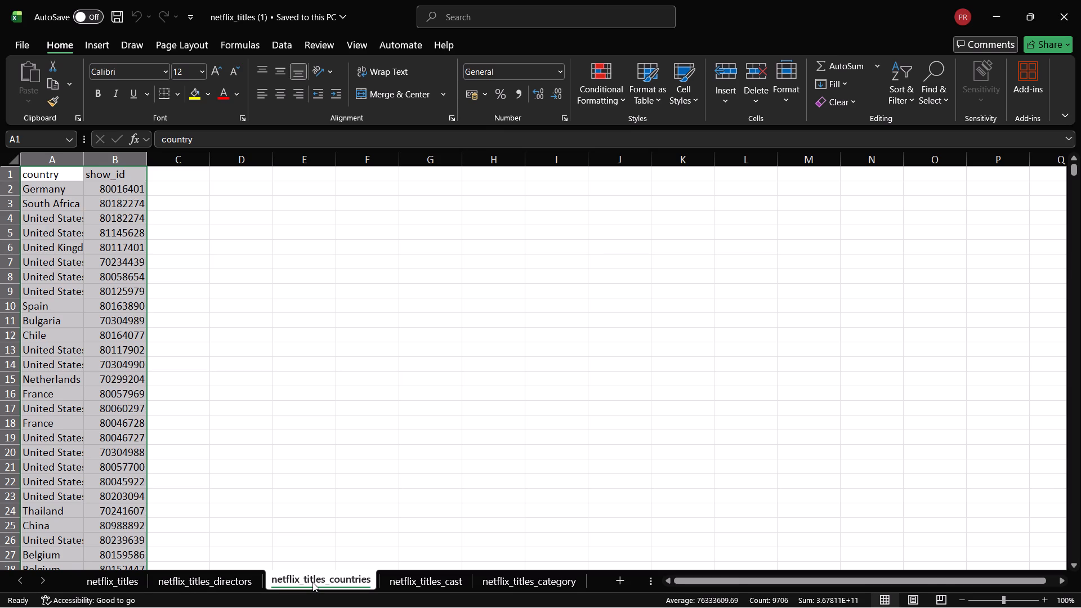
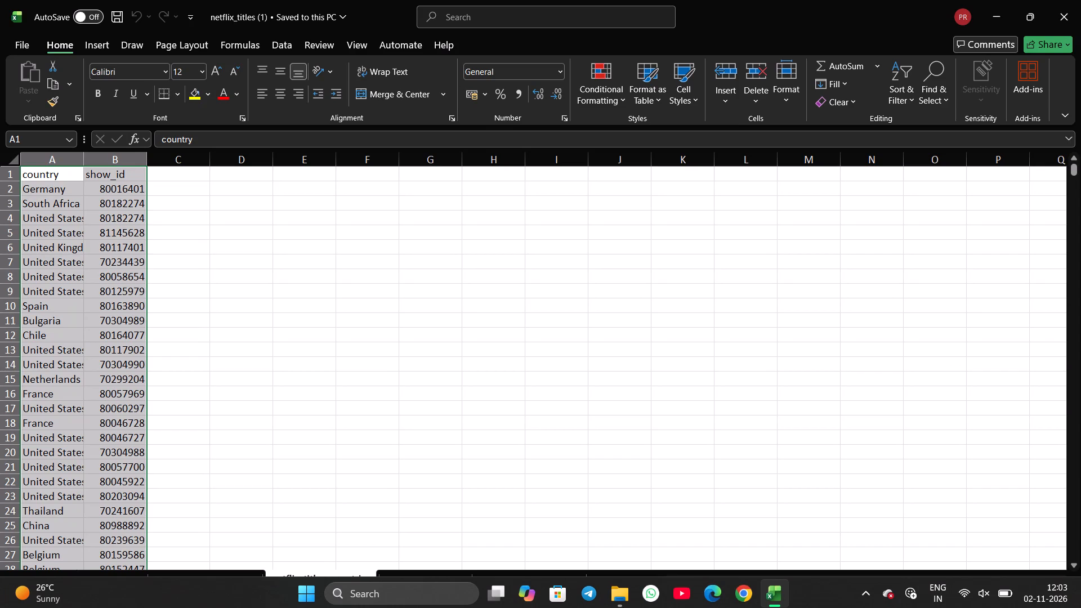
Search for tableau and open Tableau Public 2026.1.
{"action": "scroll", "coordinate": [727, 482], "scroll_direction": "down", "scroll_amount": 1}
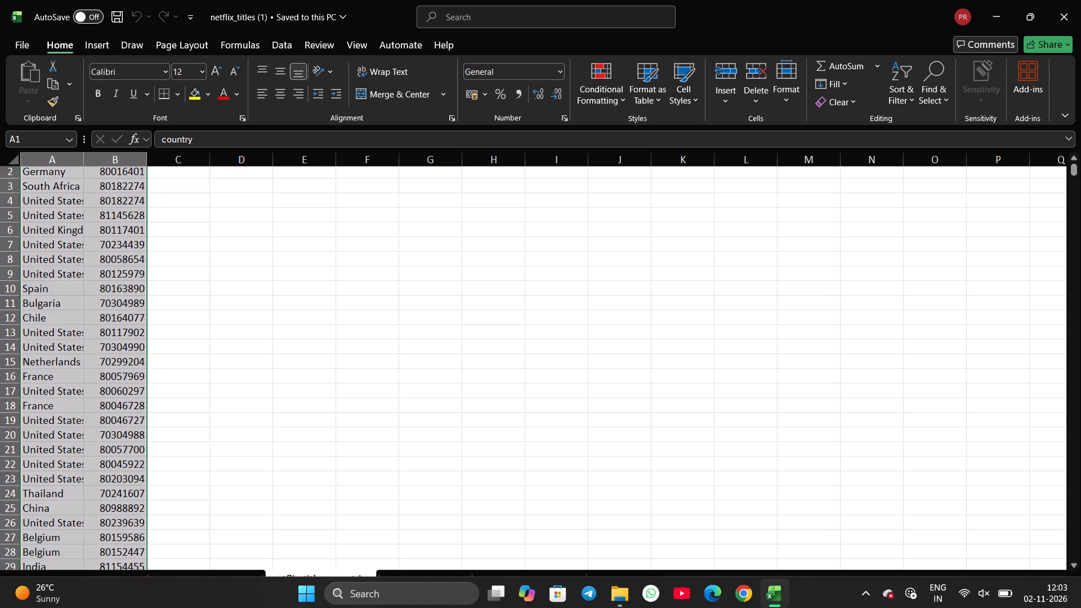
{"action": "left_click", "coordinate": [407, 594]}
{"action": "type", "text": "tableau"}
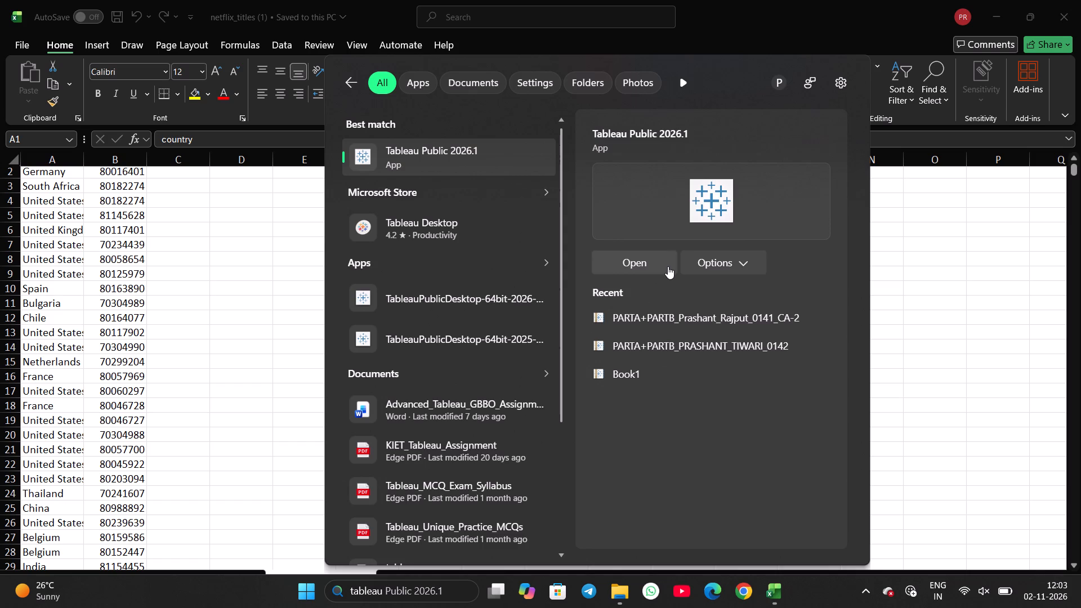
{"action": "left_click", "coordinate": [655, 260]}
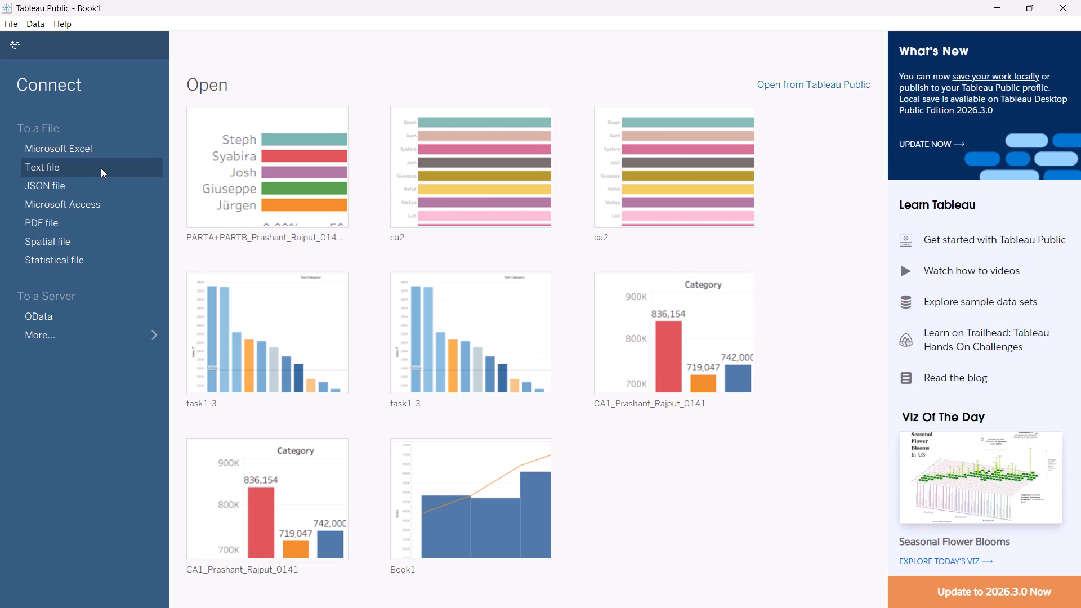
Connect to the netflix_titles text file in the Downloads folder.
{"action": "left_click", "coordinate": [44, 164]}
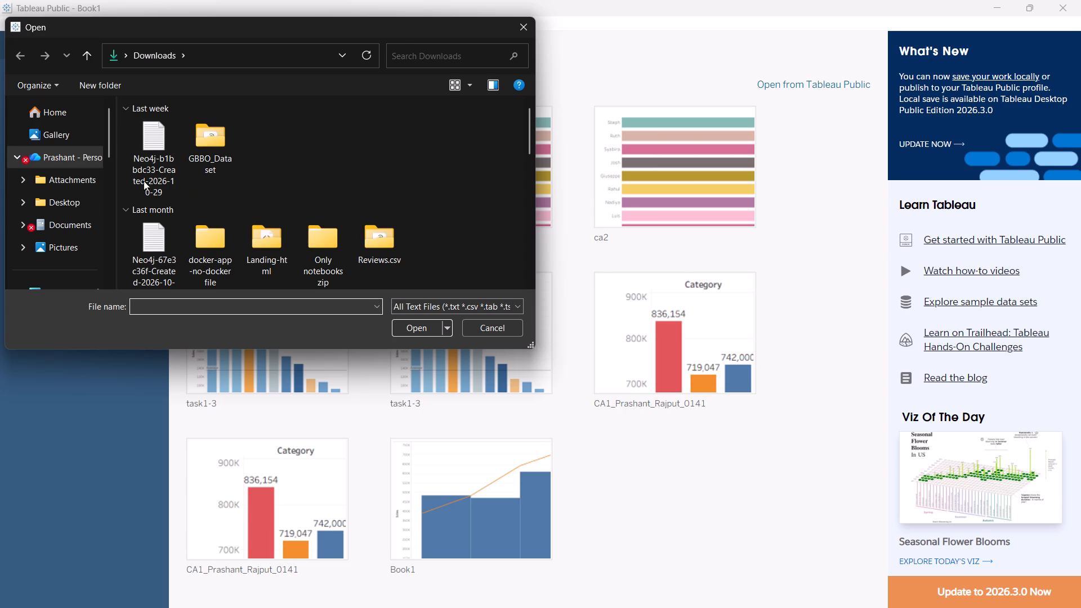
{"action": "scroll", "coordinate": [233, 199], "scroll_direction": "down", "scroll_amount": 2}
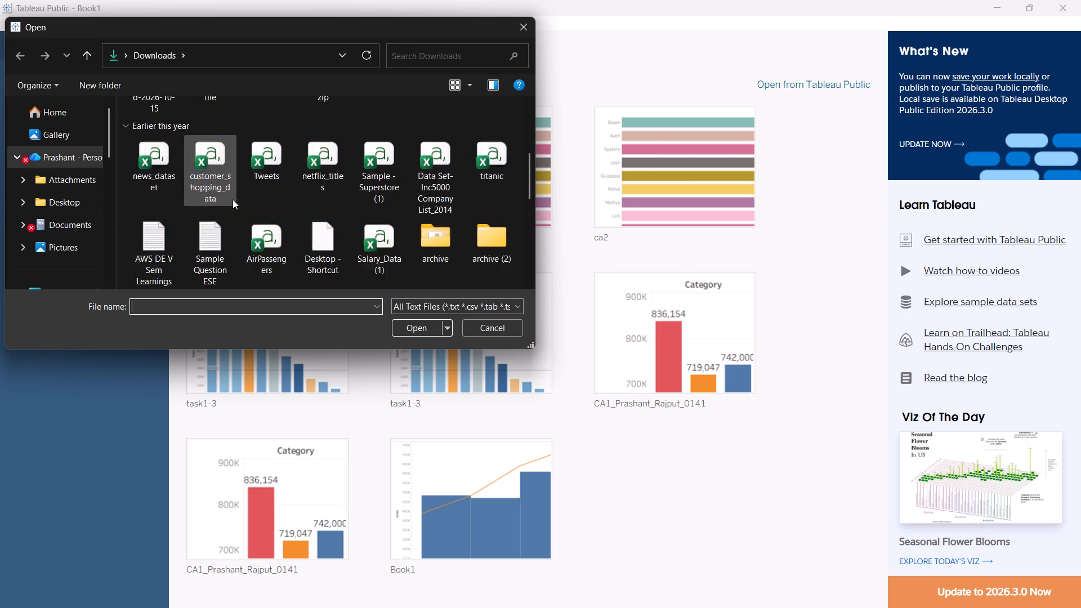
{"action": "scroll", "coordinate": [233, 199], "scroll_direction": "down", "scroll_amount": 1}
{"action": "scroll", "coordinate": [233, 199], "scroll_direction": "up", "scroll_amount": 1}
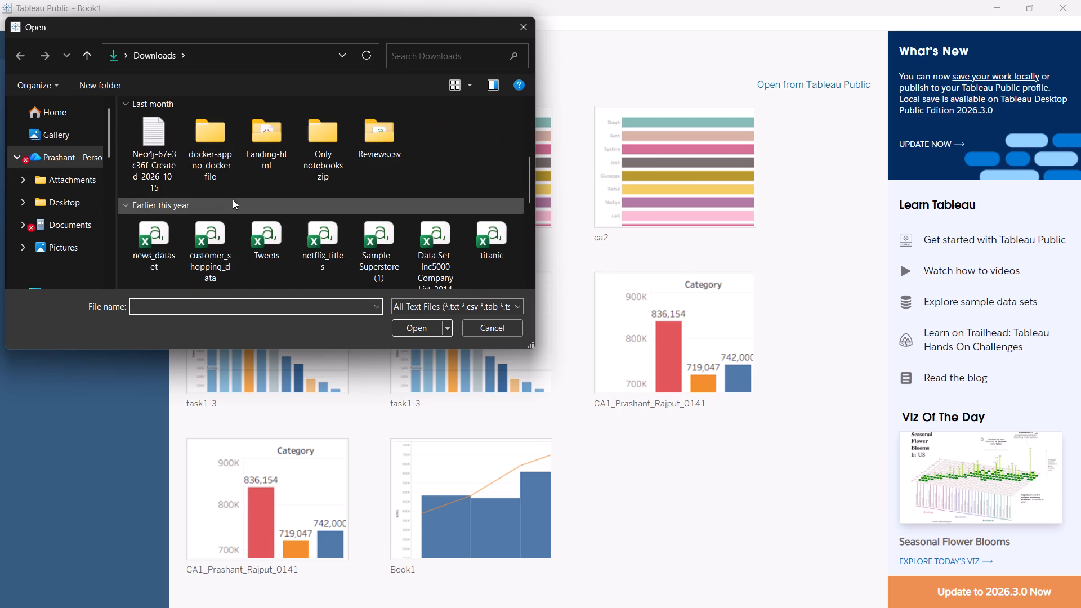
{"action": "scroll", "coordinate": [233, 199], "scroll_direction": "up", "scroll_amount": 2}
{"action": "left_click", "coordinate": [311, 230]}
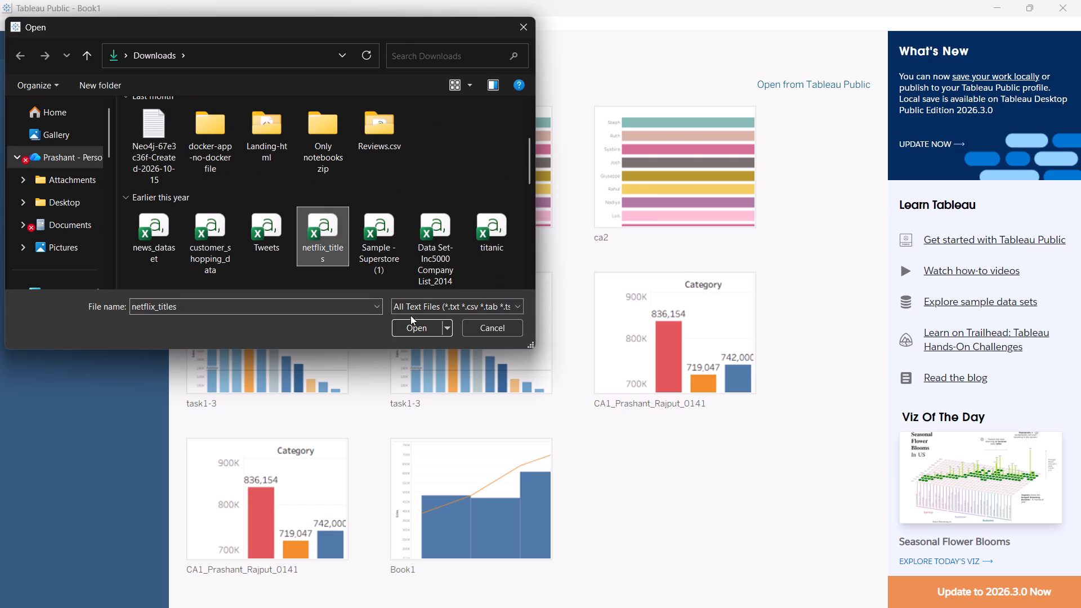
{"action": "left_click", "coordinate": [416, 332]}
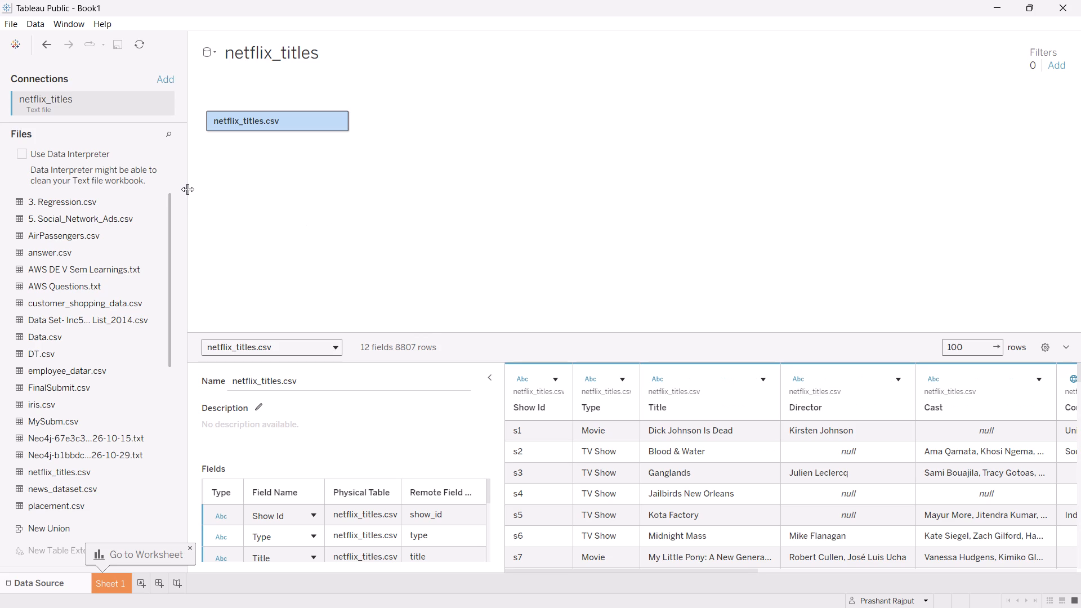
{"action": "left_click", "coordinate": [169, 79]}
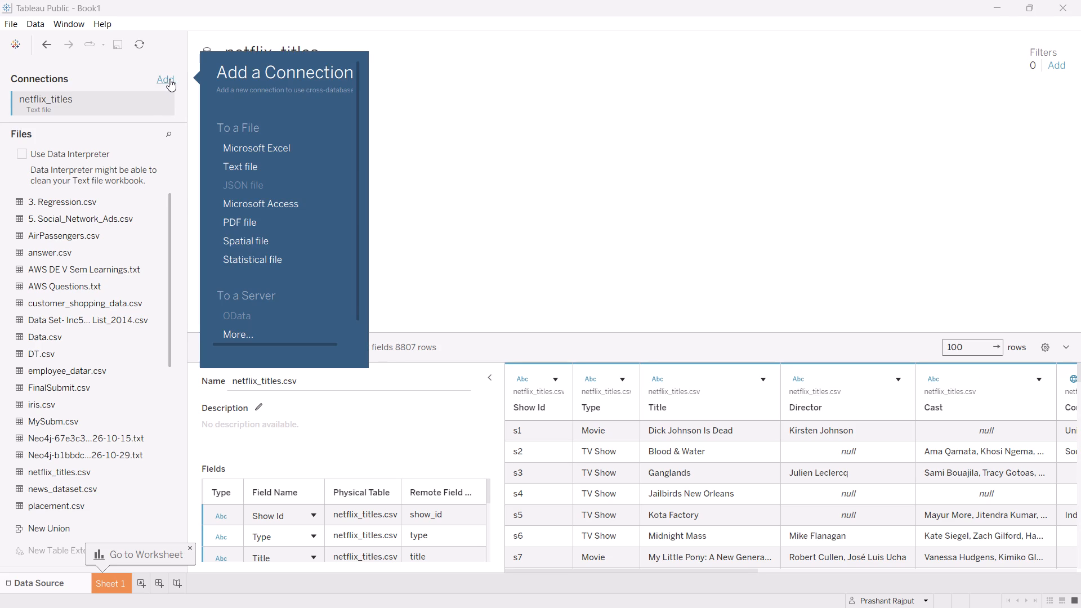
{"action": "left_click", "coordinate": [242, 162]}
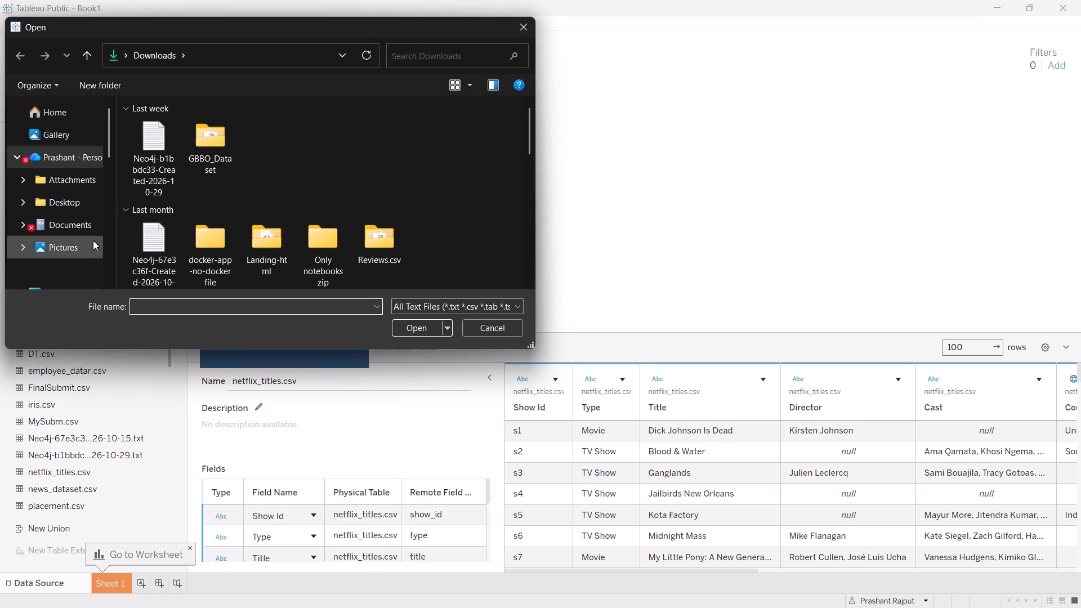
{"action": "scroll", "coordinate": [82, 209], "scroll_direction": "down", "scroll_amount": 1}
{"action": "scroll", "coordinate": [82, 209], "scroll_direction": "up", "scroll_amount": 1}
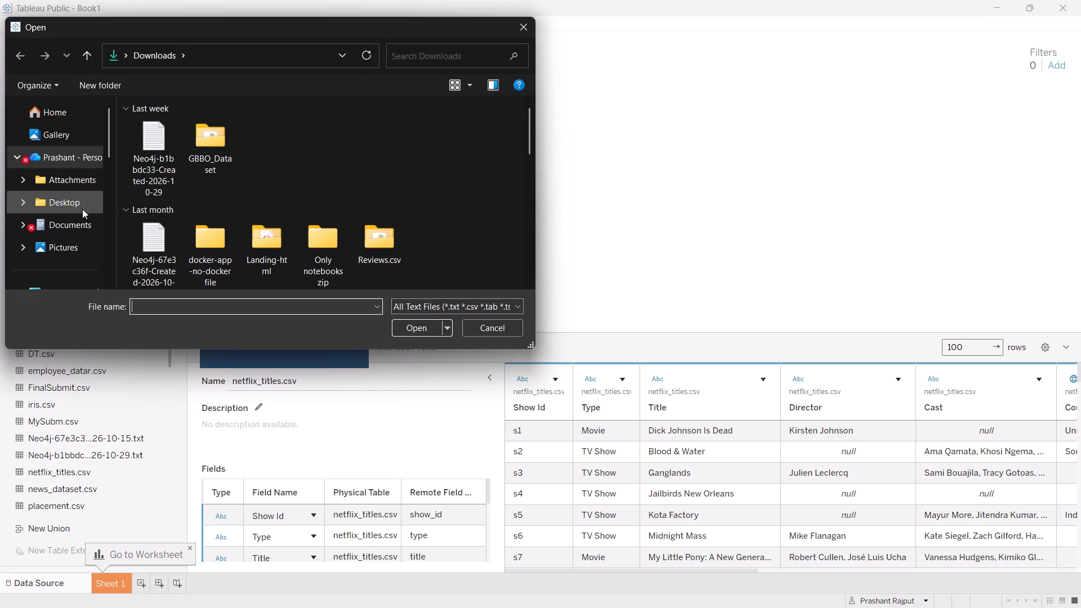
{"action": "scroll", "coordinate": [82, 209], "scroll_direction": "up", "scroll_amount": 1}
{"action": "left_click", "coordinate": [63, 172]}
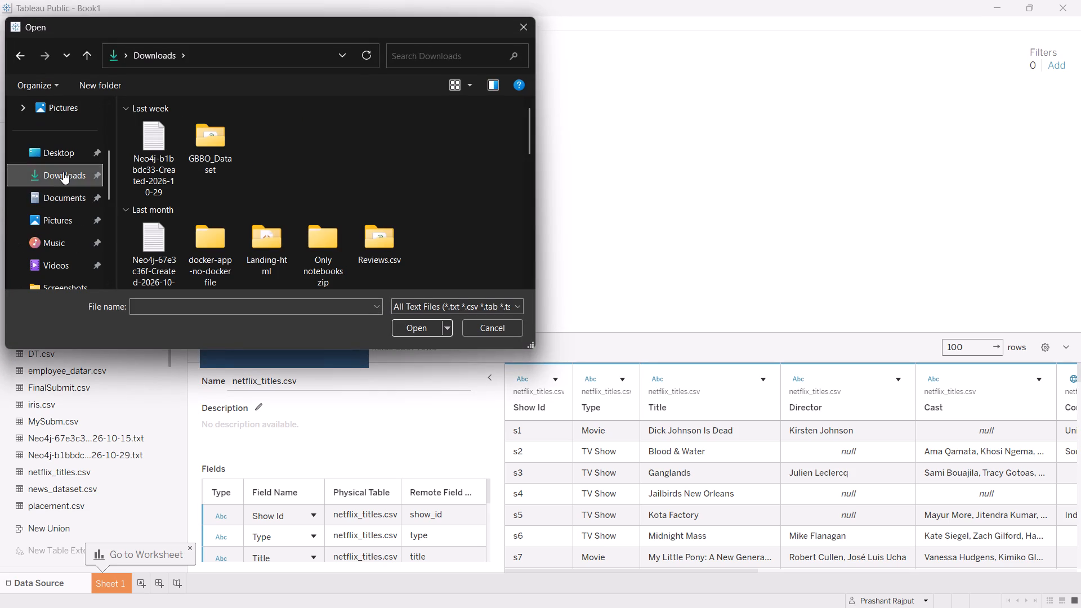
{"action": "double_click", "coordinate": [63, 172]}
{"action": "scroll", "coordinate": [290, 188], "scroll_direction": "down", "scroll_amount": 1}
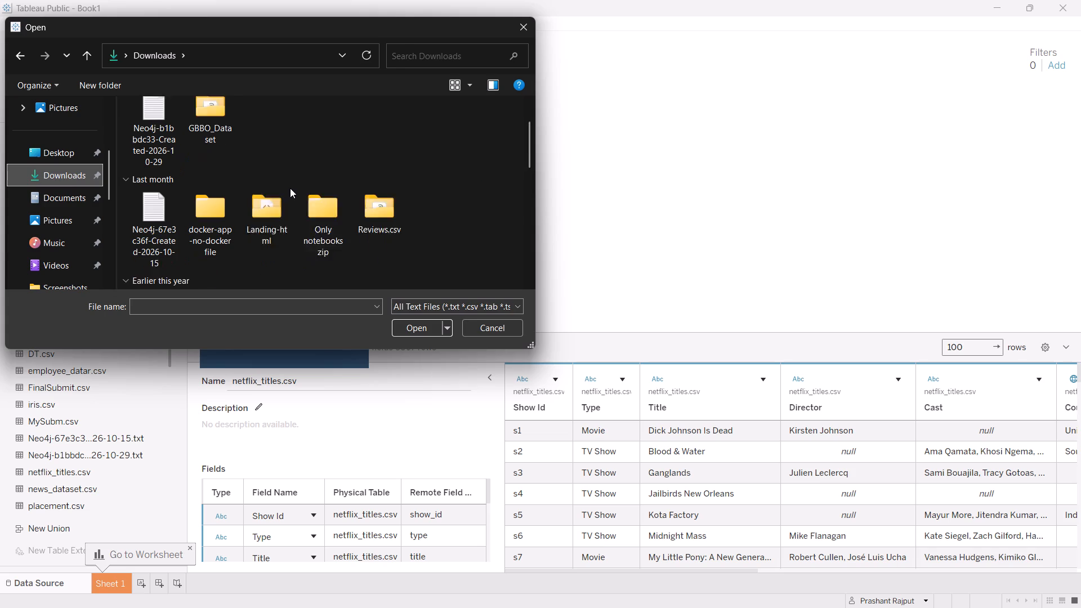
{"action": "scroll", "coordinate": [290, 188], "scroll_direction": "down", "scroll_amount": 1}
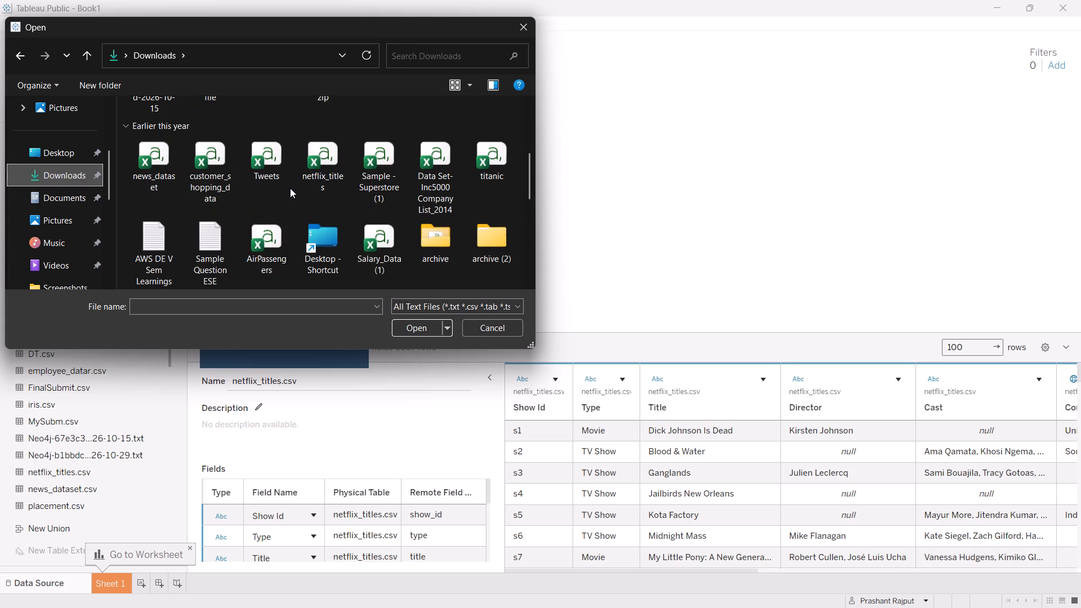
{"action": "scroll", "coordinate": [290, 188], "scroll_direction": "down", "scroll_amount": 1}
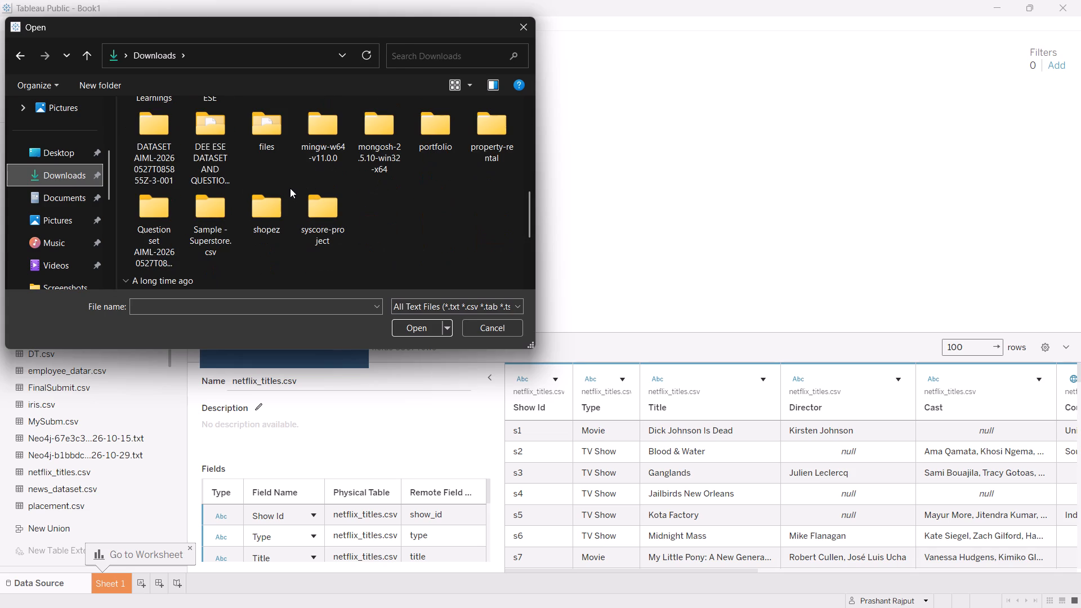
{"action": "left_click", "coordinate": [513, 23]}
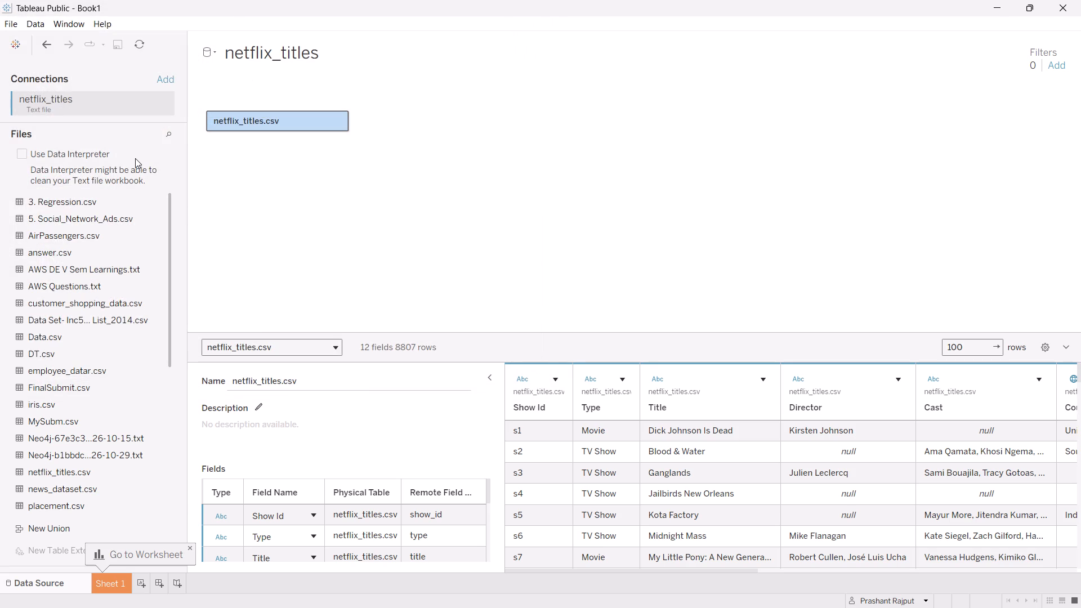
Start a new Tableau workbook in place of Book1, with its window maximized.
{"action": "left_click", "coordinate": [18, 21]}
{"action": "left_click", "coordinate": [32, 38]}
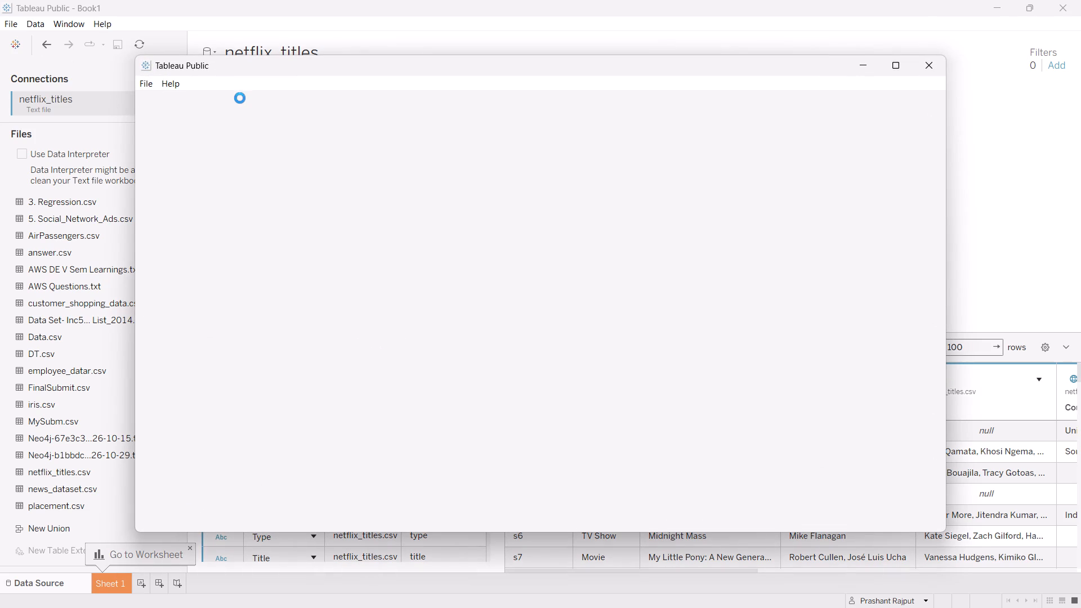
{"action": "left_click", "coordinate": [1074, 0]}
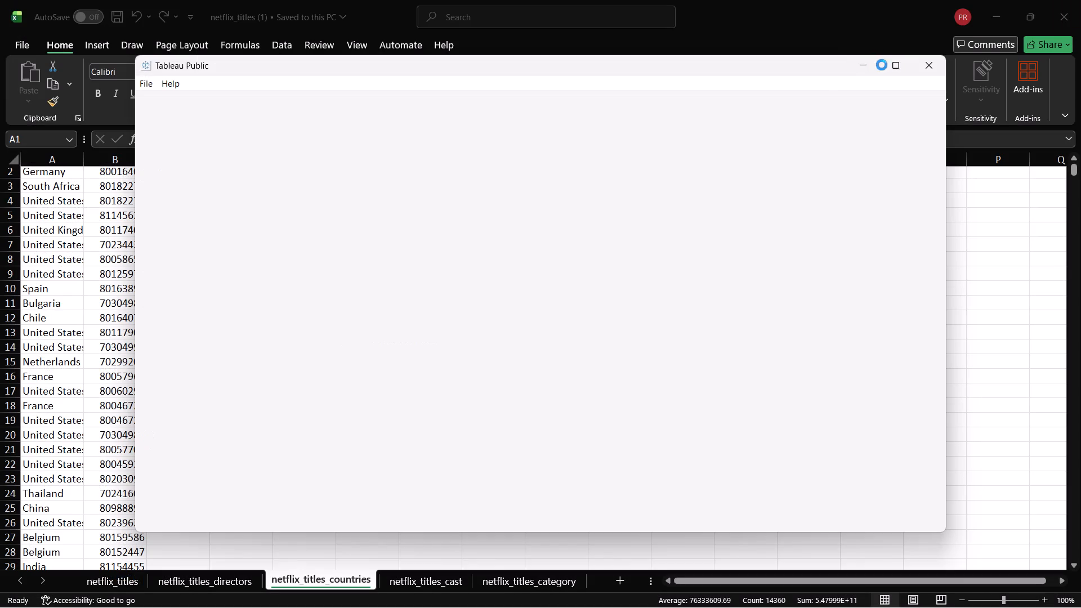
{"action": "left_click", "coordinate": [894, 66]}
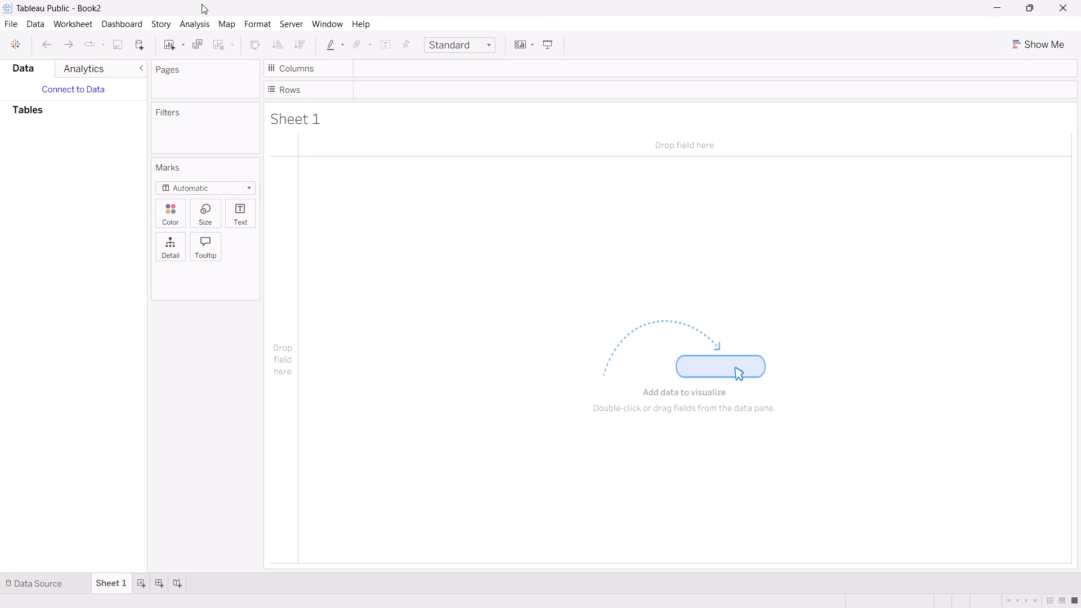
Connect the new workbook's data source to the netflix_titles (1) Microsoft Excel file.
{"action": "left_click", "coordinate": [65, 588]}
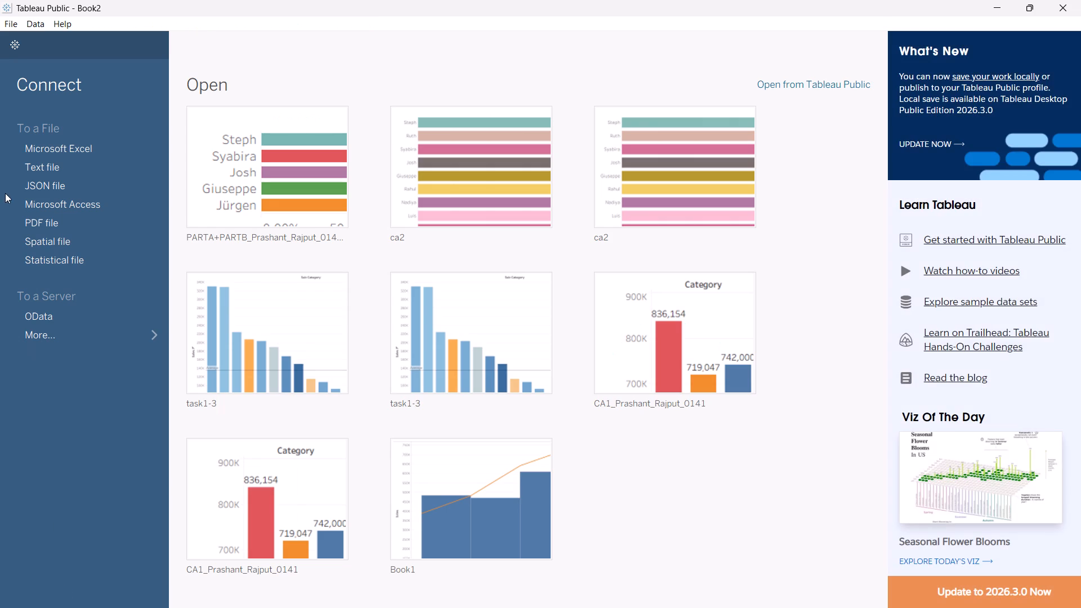
{"action": "left_click", "coordinate": [60, 152]}
{"action": "double_click", "coordinate": [151, 138]}
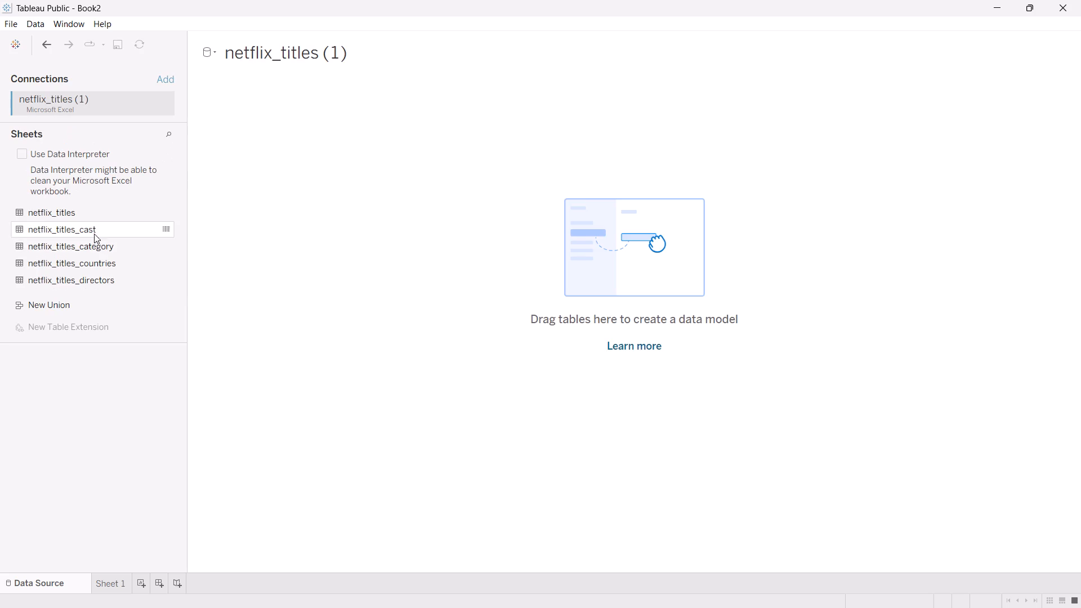
Build the data model with netflix_titles as the base table and netflix_titles_cast related to it.
{"action": "left_click_drag", "start_coordinate": [101, 217], "coordinate": [292, 205]}
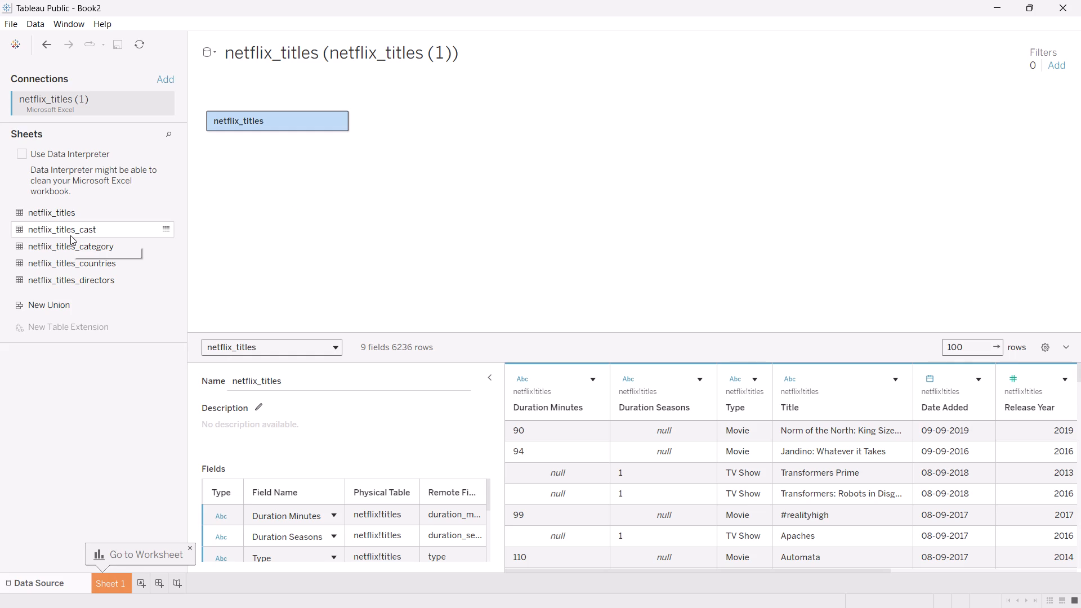
{"action": "left_click_drag", "start_coordinate": [70, 235], "coordinate": [390, 110]}
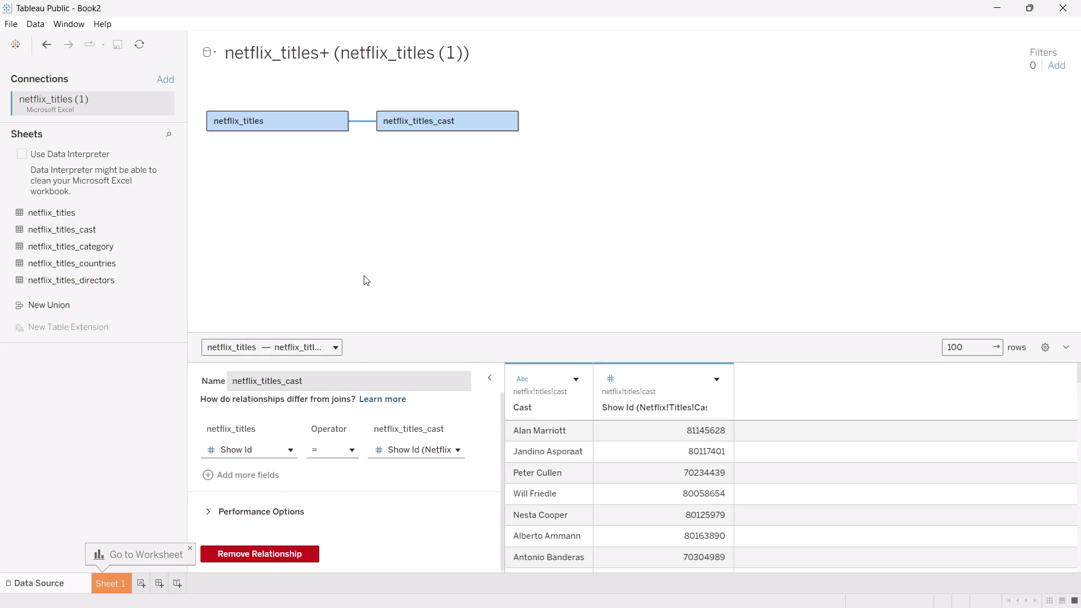
Relate two more copies of the netflix_titles_cast sheet to the netflix_titles table.
{"action": "left_click_drag", "start_coordinate": [69, 232], "coordinate": [222, 220]}
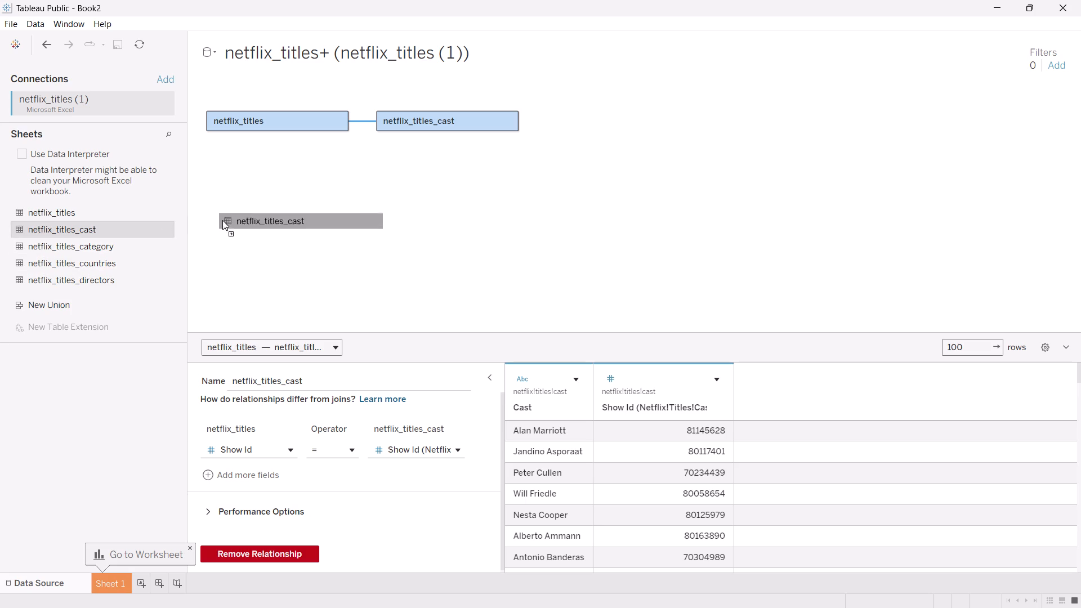
{"action": "left_click_drag", "start_coordinate": [222, 220], "coordinate": [334, 160]}
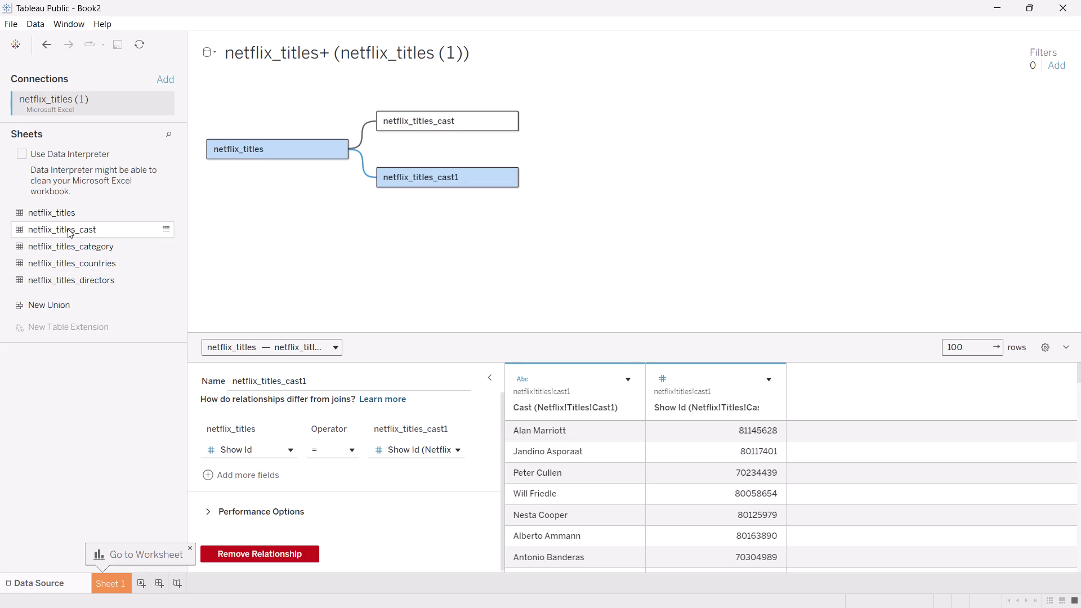
{"action": "left_click_drag", "start_coordinate": [68, 229], "coordinate": [319, 99]}
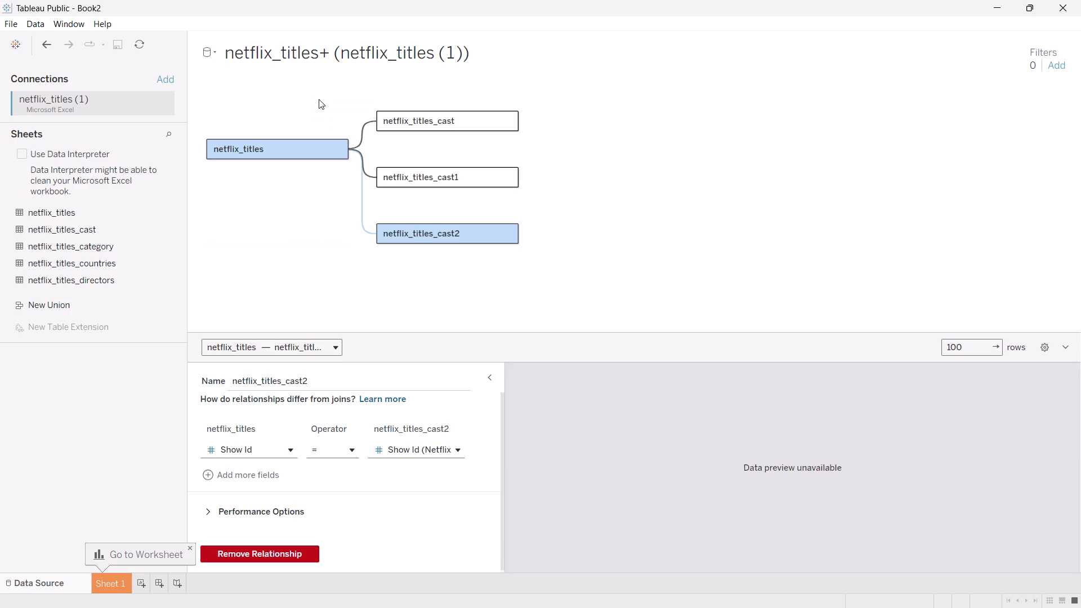
Relate the netflix_titles_countries and netflix_titles_directors sheets to the netflix_titles table.
{"action": "left_click_drag", "start_coordinate": [87, 260], "coordinate": [326, 92]}
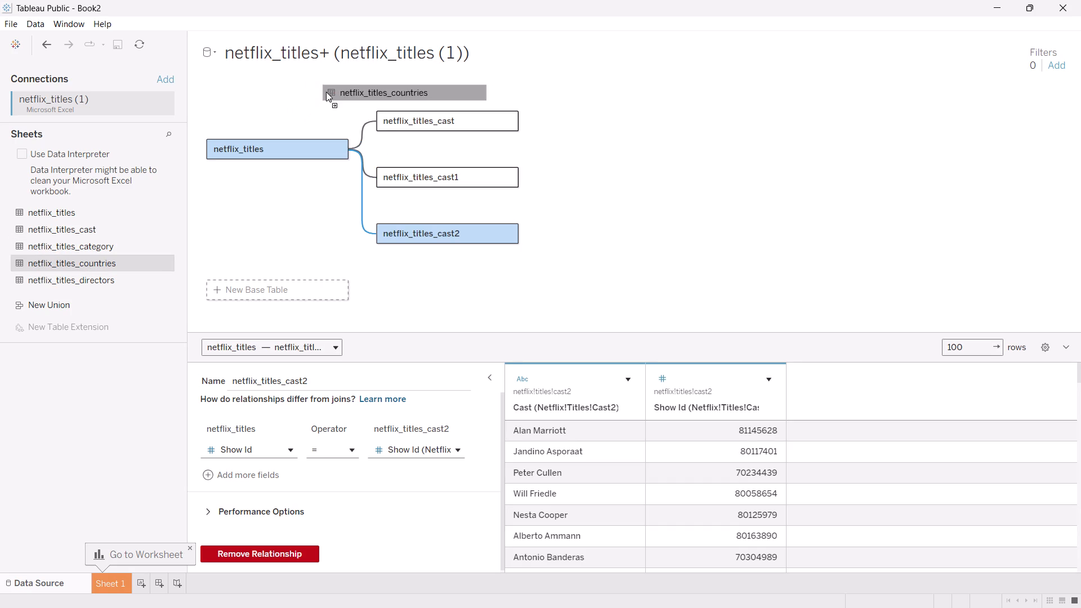
{"action": "left_click_drag", "start_coordinate": [326, 92], "coordinate": [321, 101]}
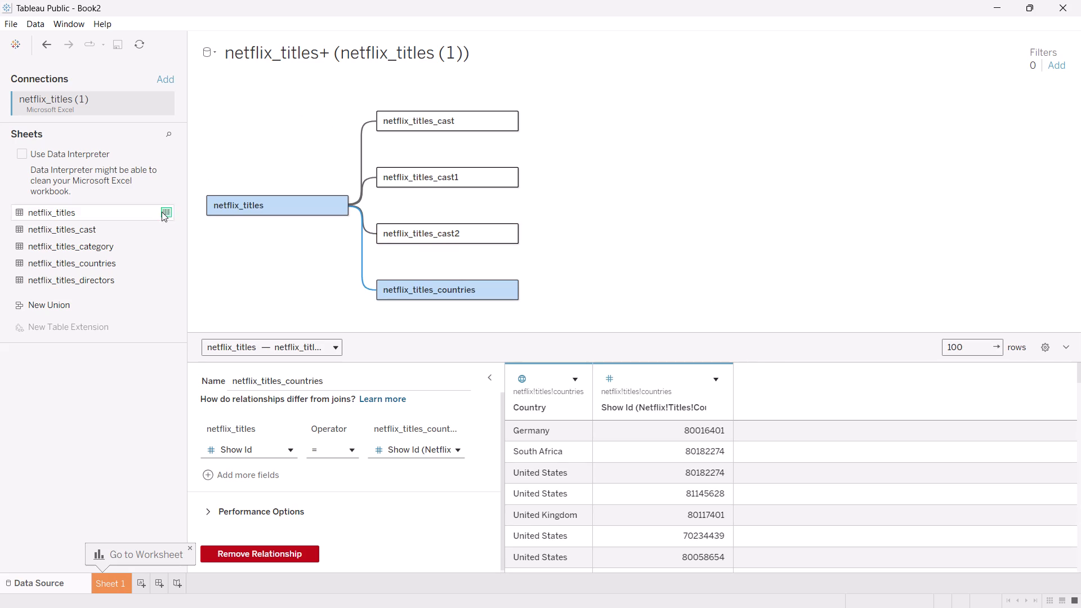
{"action": "left_click_drag", "start_coordinate": [93, 276], "coordinate": [240, 127]}
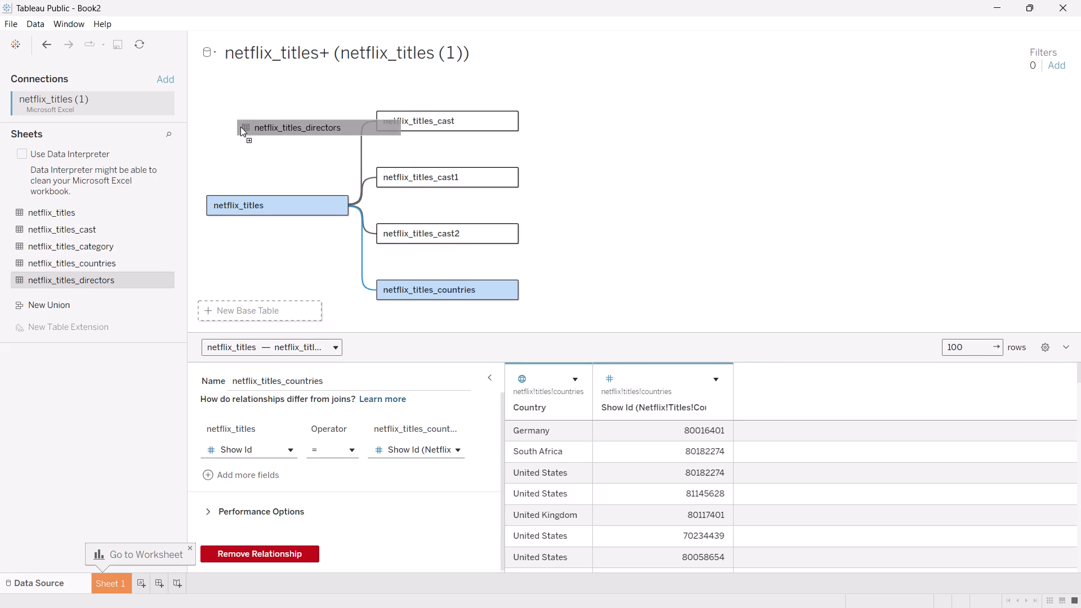
{"action": "left_click_drag", "start_coordinate": [240, 127], "coordinate": [266, 108]}
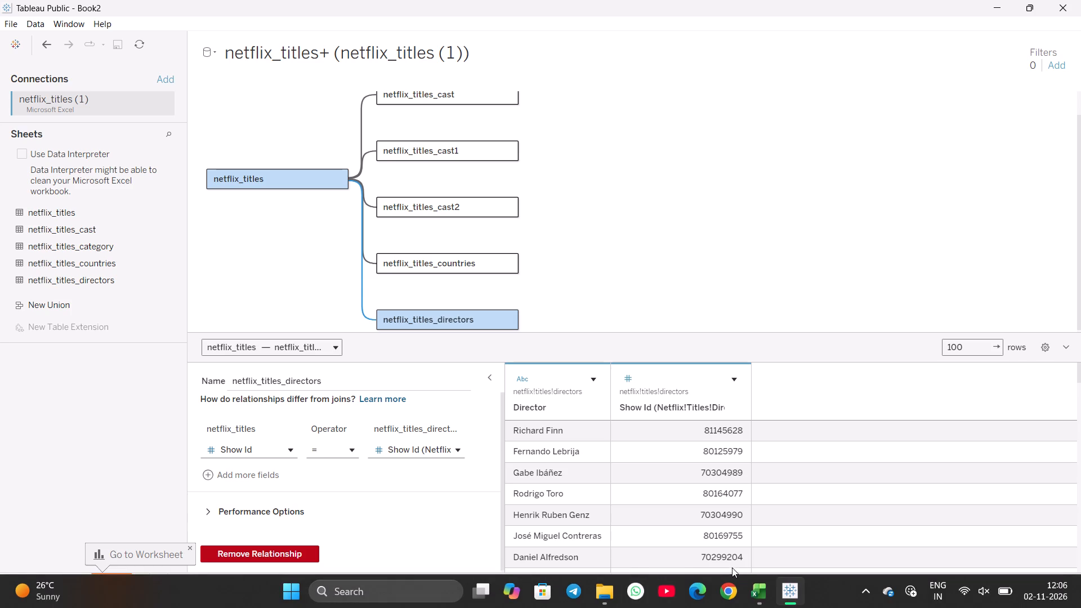
Switch to Excel and view the netflix_titles_countries sheet from its header row, clearing the column selection.
{"action": "left_click", "coordinate": [757, 605]}
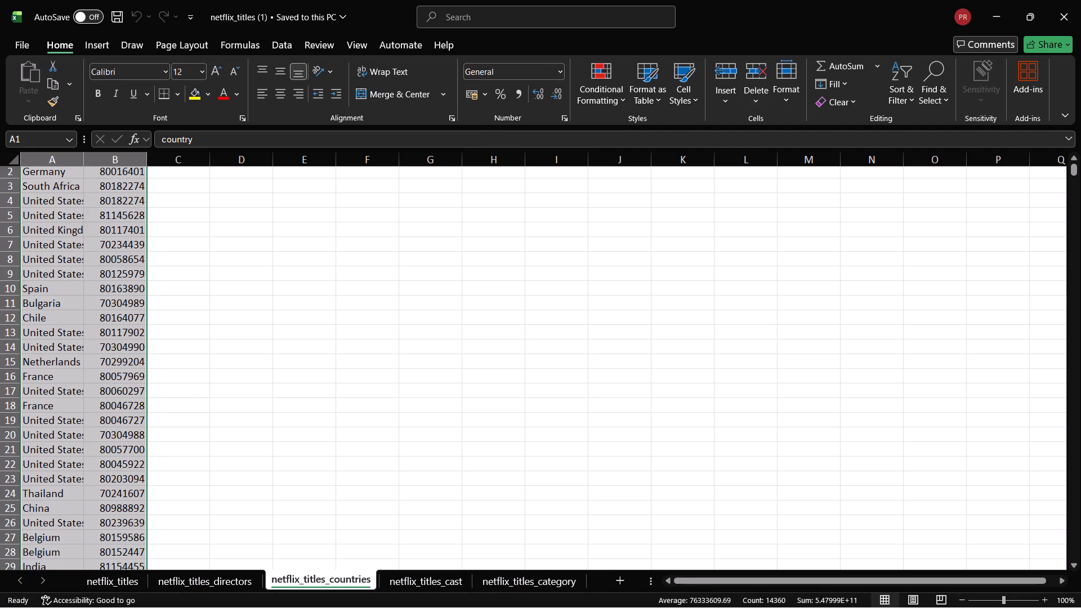
{"action": "left_click", "coordinate": [160, 171]}
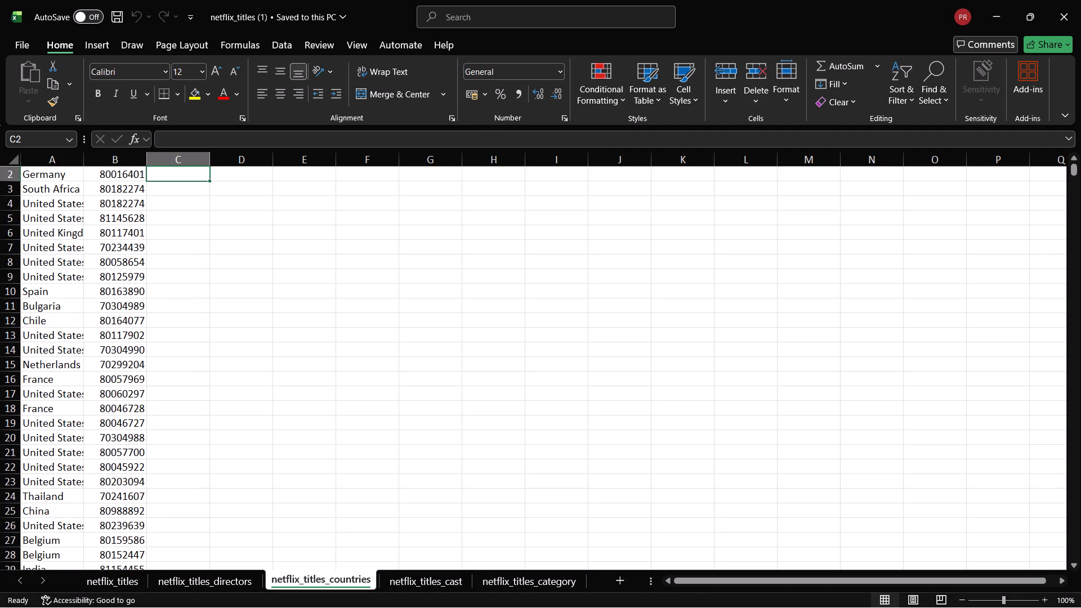
{"action": "scroll", "coordinate": [160, 171], "scroll_direction": "up", "scroll_amount": 4}
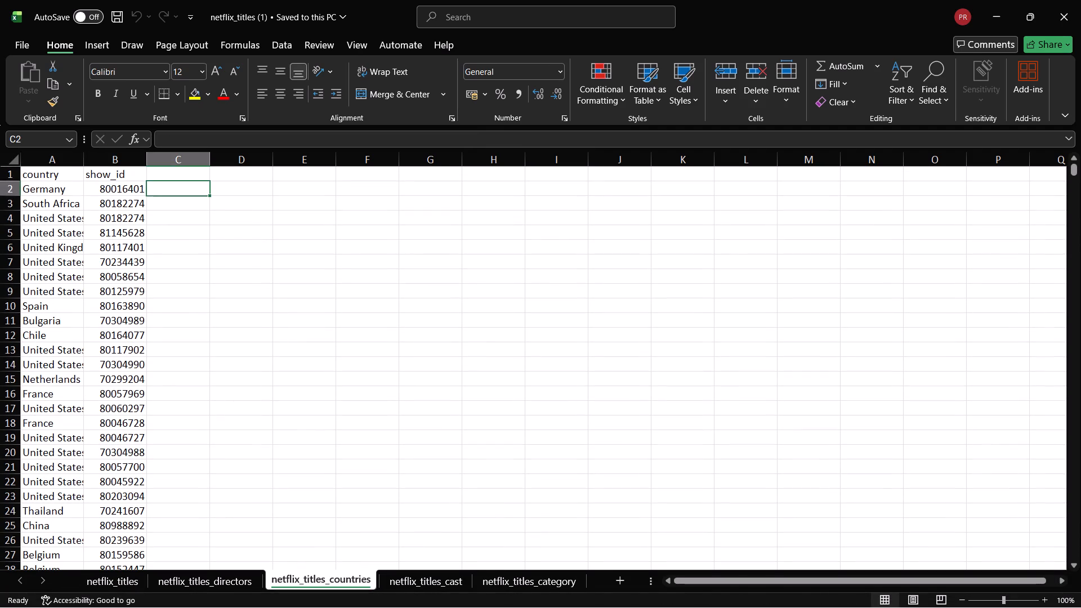
{"action": "left_click", "coordinate": [157, 175]}
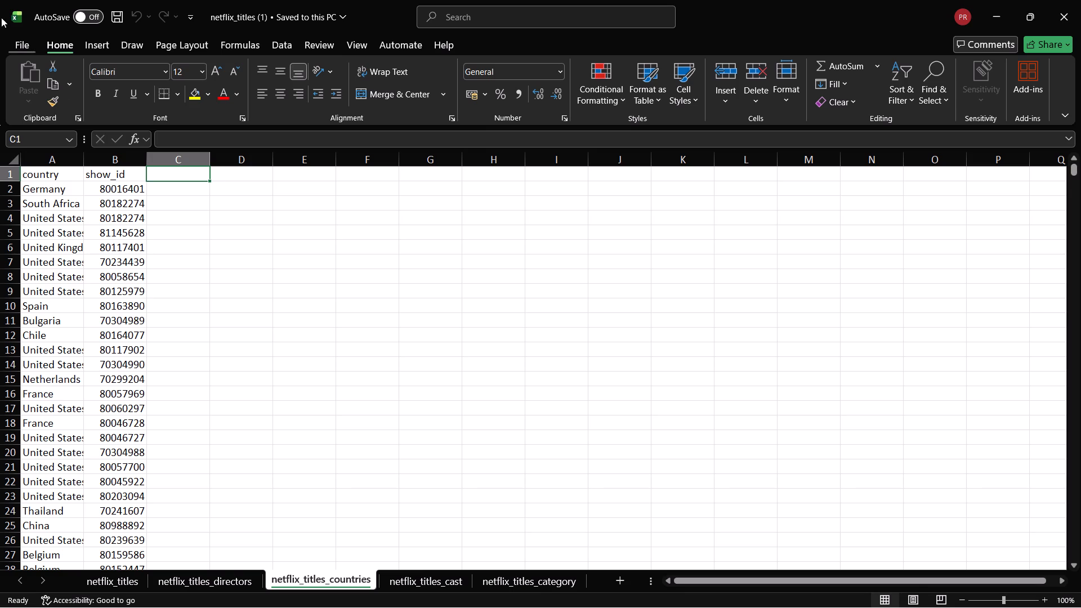
Create a new blank workbook.
{"action": "left_click", "coordinate": [24, 40]}
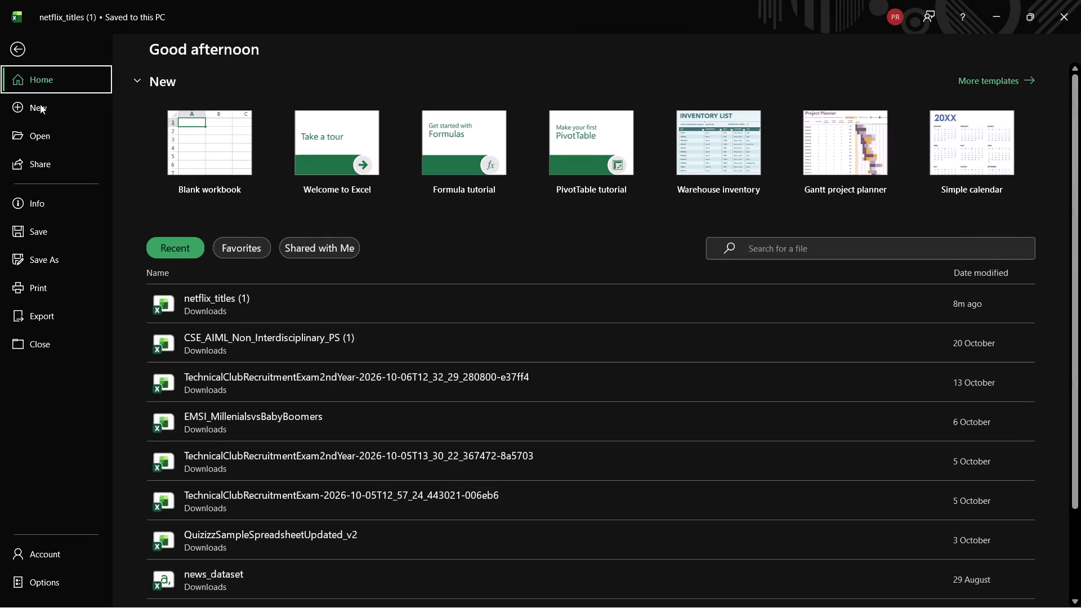
{"action": "left_click", "coordinate": [44, 114]}
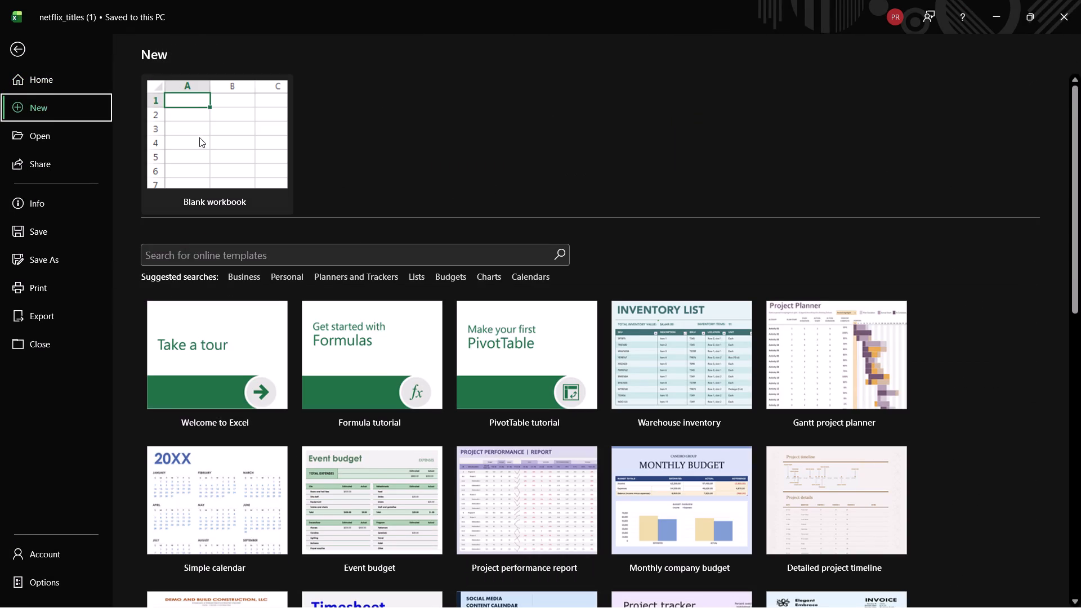
{"action": "left_click", "coordinate": [200, 139]}
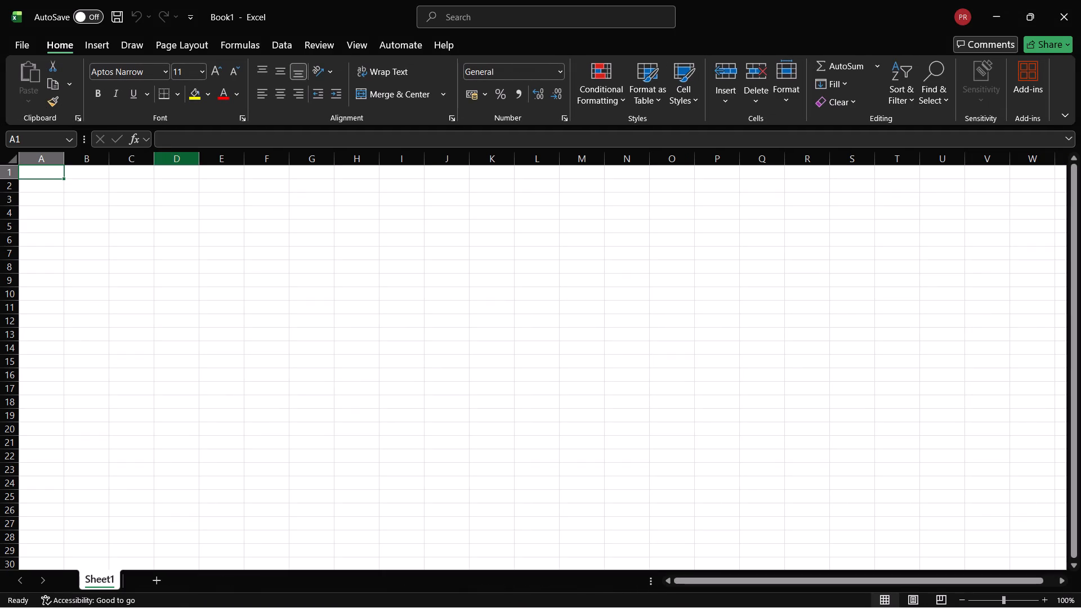
Enter the column headers show_id, field_id and description in cells A1 to C1 of Sheet1.
{"action": "left_click", "coordinate": [28, 171]}
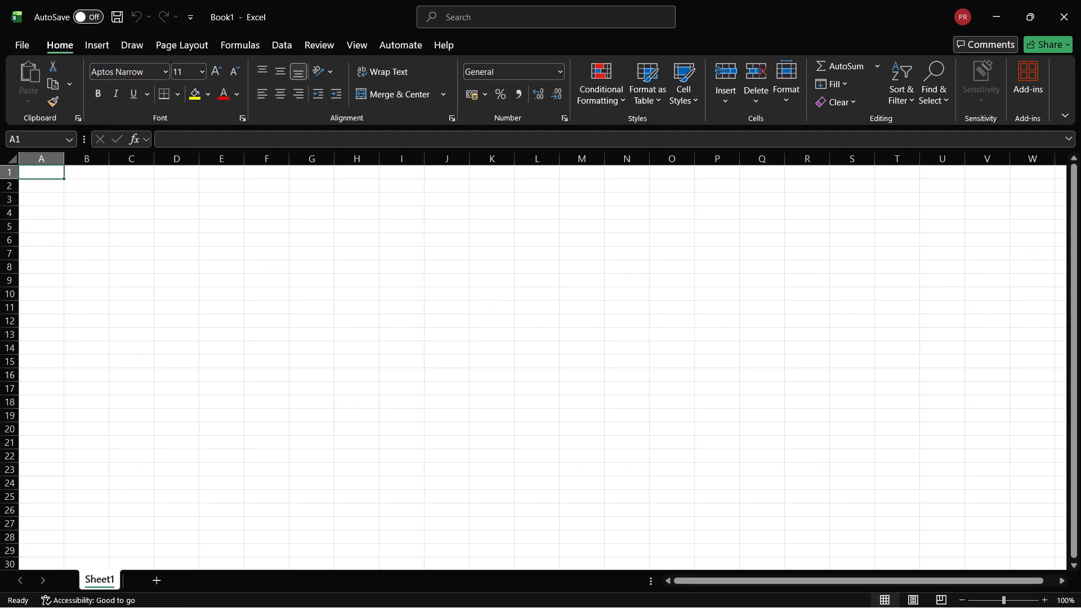
{"action": "type", "text": "sho"}
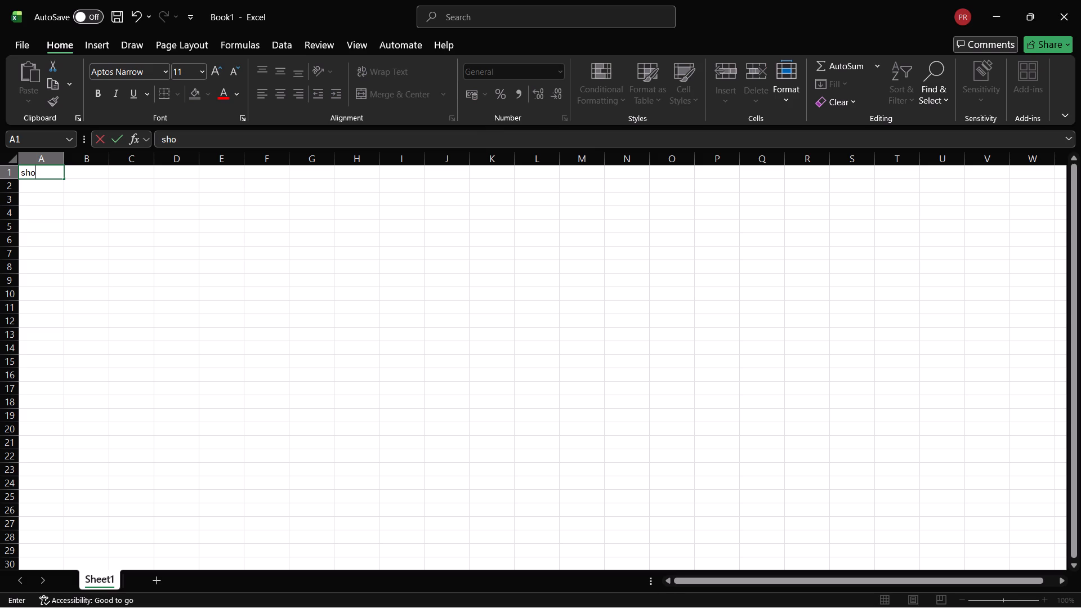
{"action": "type", "text": "w_id"}
{"action": "left_click", "coordinate": [81, 179]}
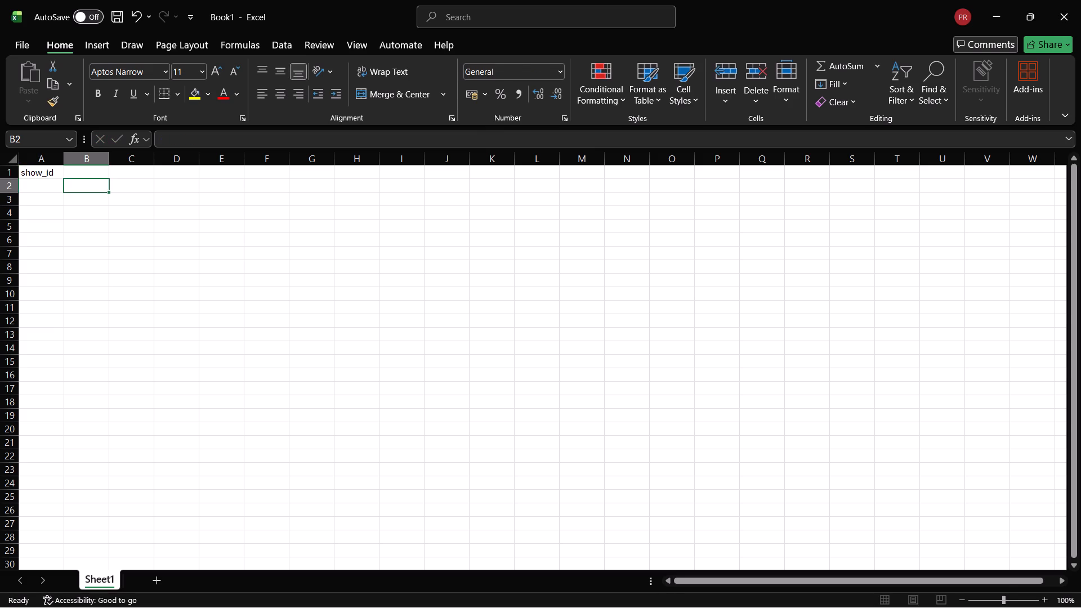
{"action": "left_click", "coordinate": [77, 170]}
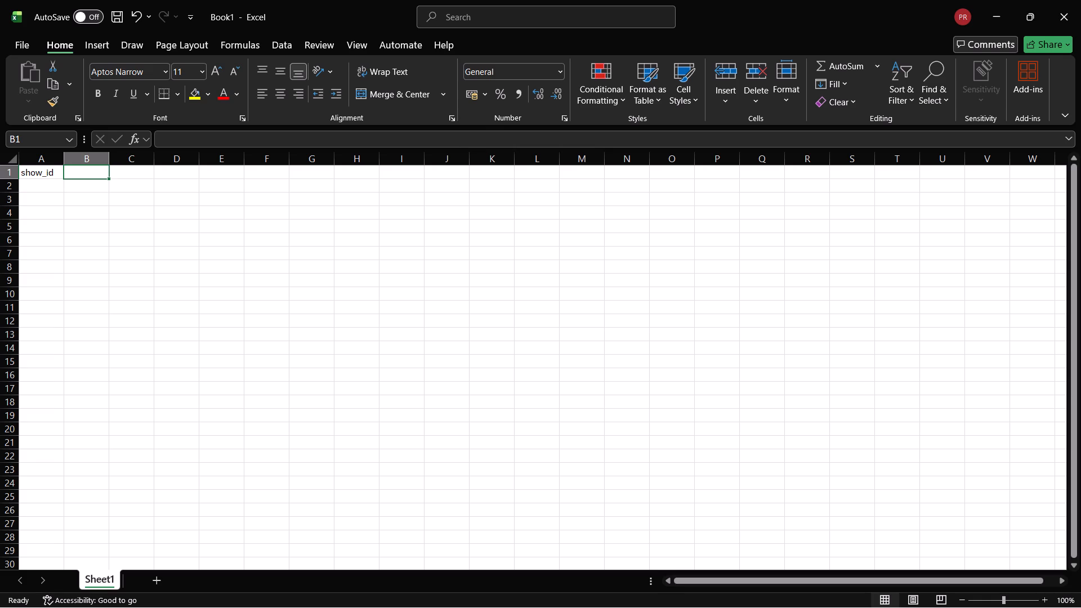
{"action": "type", "text": "field_id"}
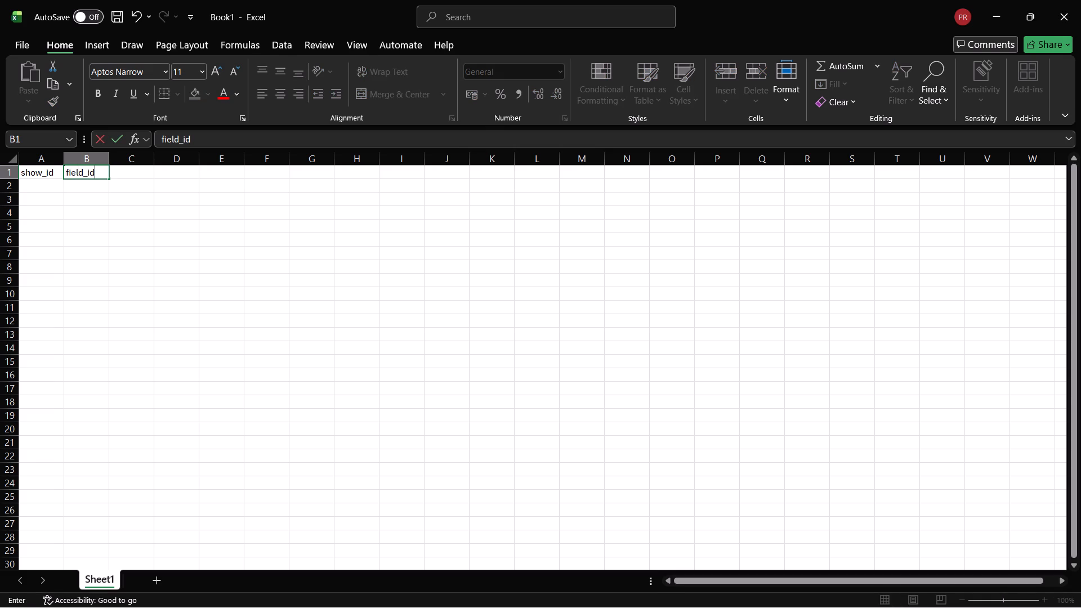
{"action": "left_click", "coordinate": [120, 176]}
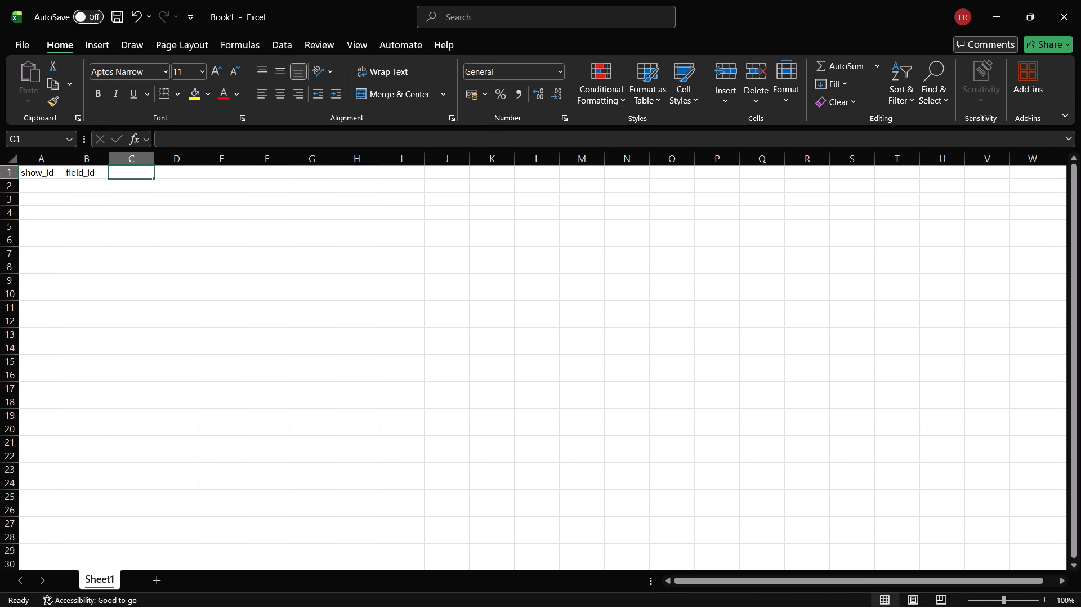
{"action": "type", "text": "des"}
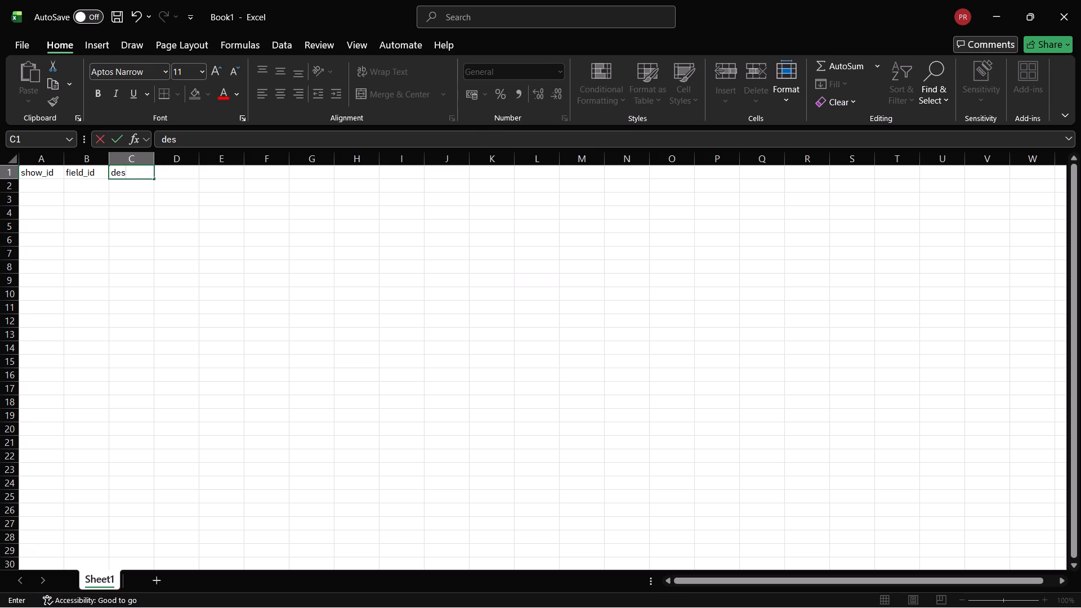
{"action": "type", "text": "cription"}
{"action": "left_click", "coordinate": [175, 169]}
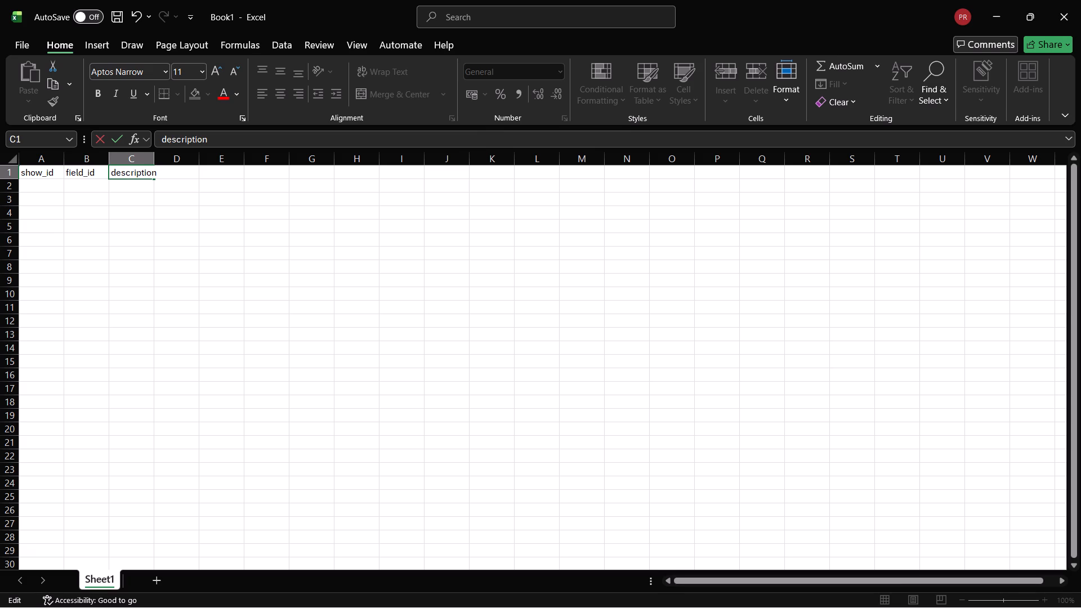
{"action": "left_click", "coordinate": [175, 173]}
{"action": "left_click", "coordinate": [137, 193]}
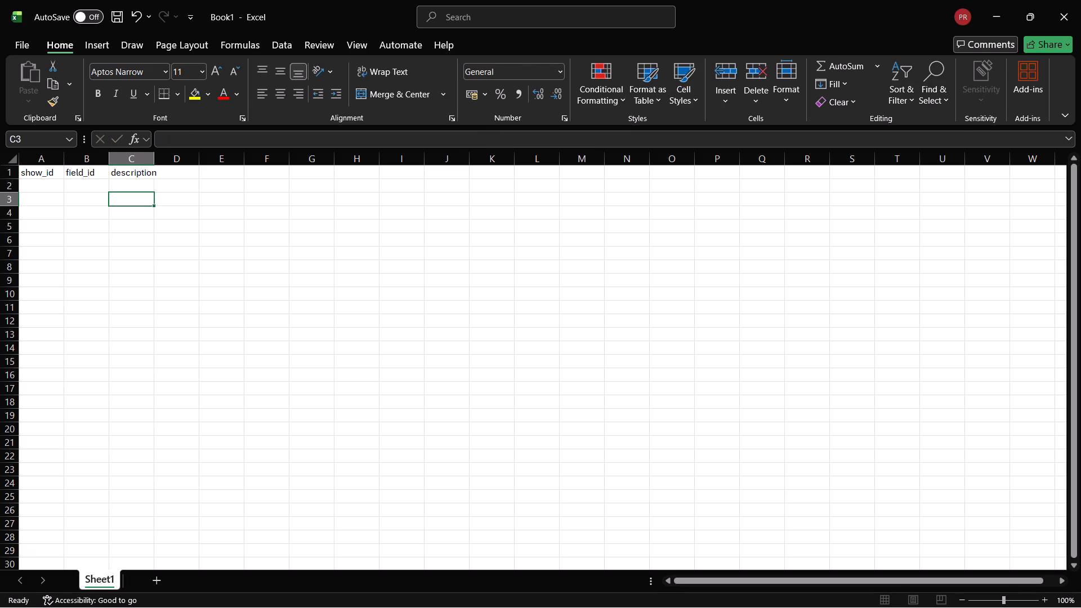
Add the column headers roles in D1 and dimension in E1.
{"action": "left_click", "coordinate": [172, 172]}
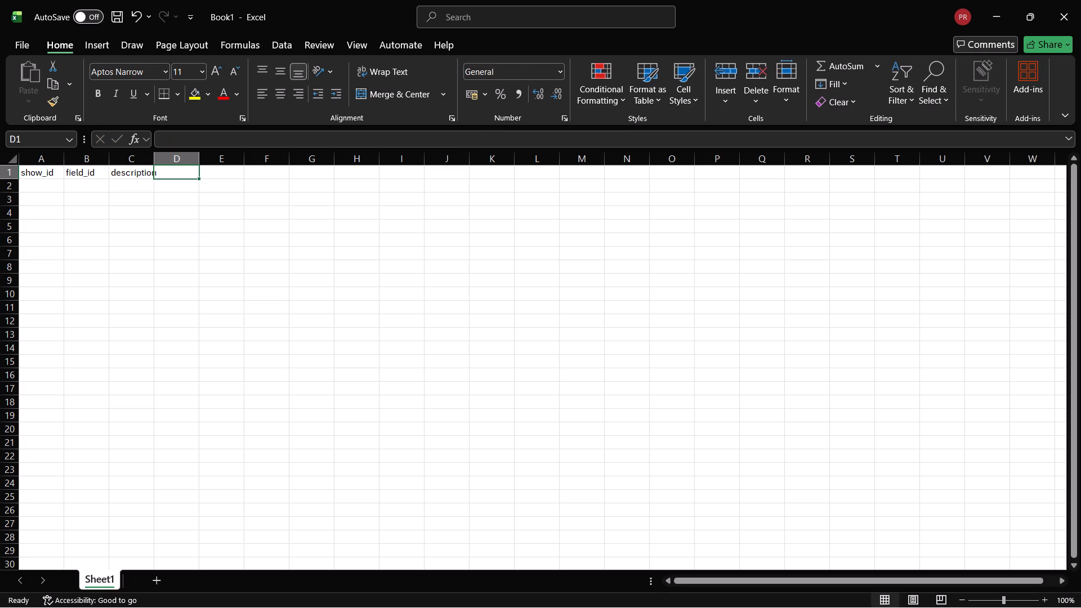
{"action": "type", "text": "roles"}
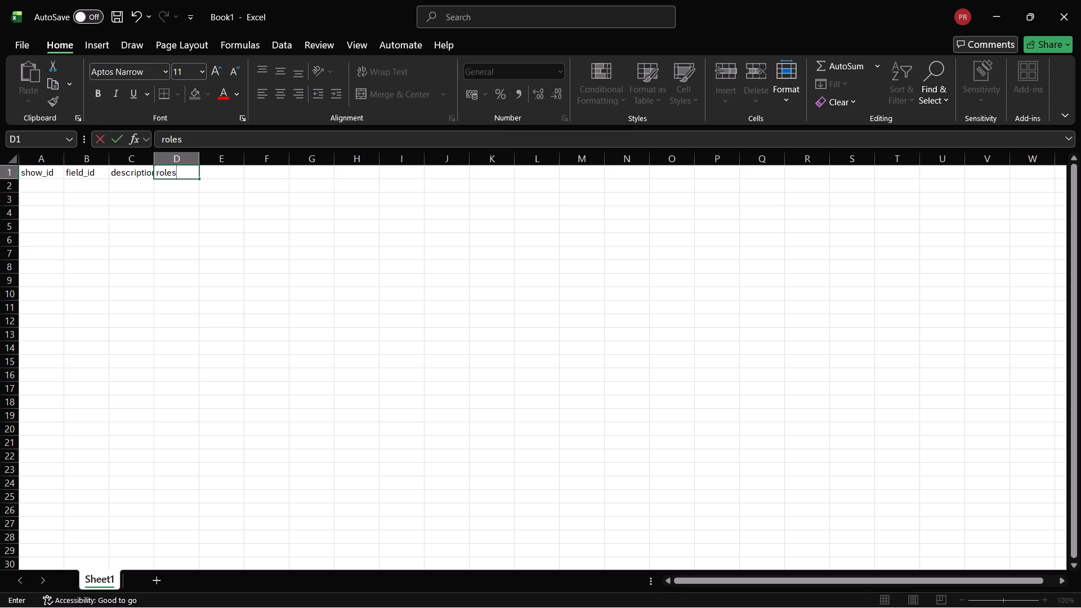
{"action": "left_click", "coordinate": [216, 178]}
{"action": "type", "text": "dim"}
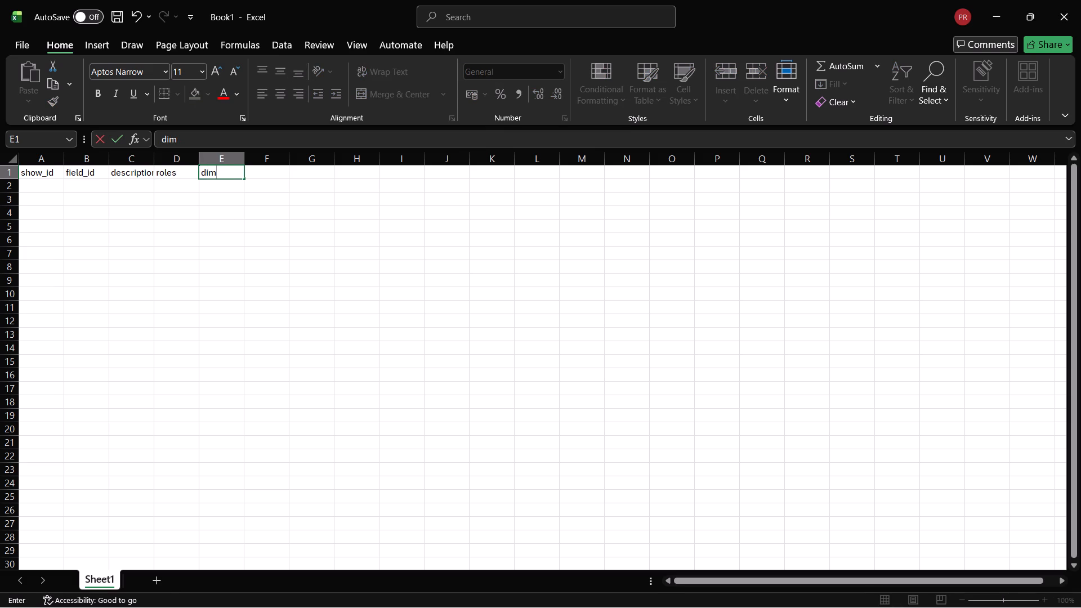
{"action": "type", "text": "ension"}
Change the header in D1 to role_in_analysis.
{"action": "left_click", "coordinate": [184, 175]}
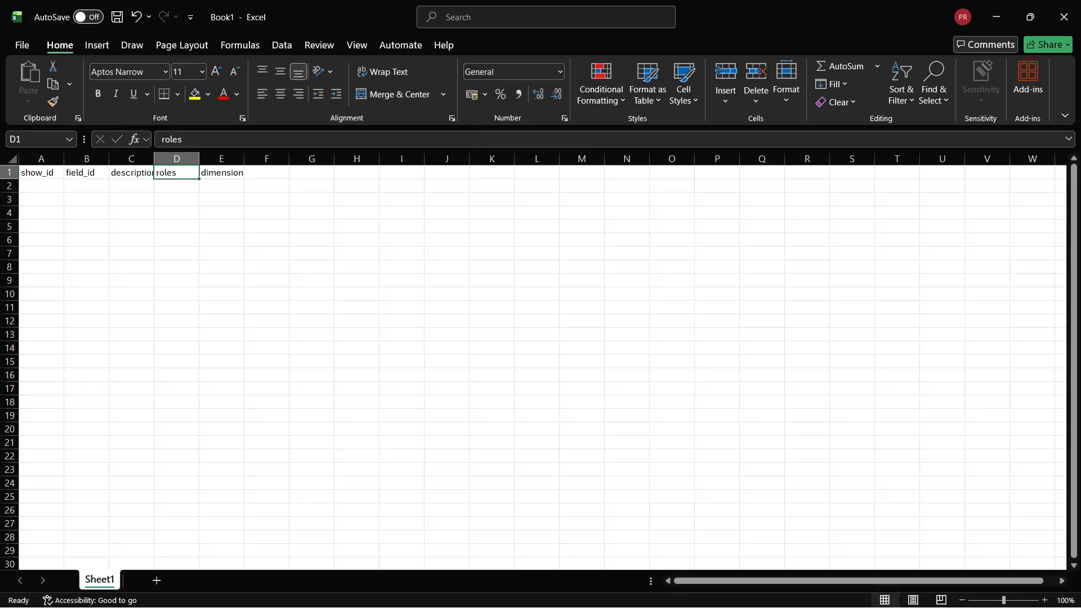
{"action": "left_click", "coordinate": [182, 172]}
{"action": "left_click", "coordinate": [182, 172]}
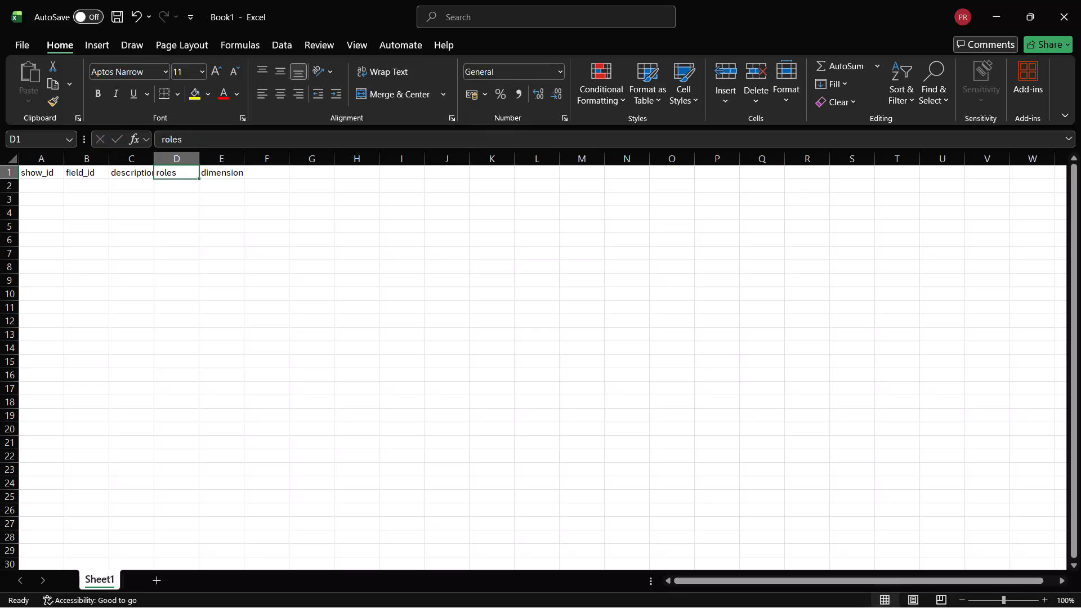
{"action": "double_click", "coordinate": [182, 172]}
{"action": "key", "text": "BackSpace"}
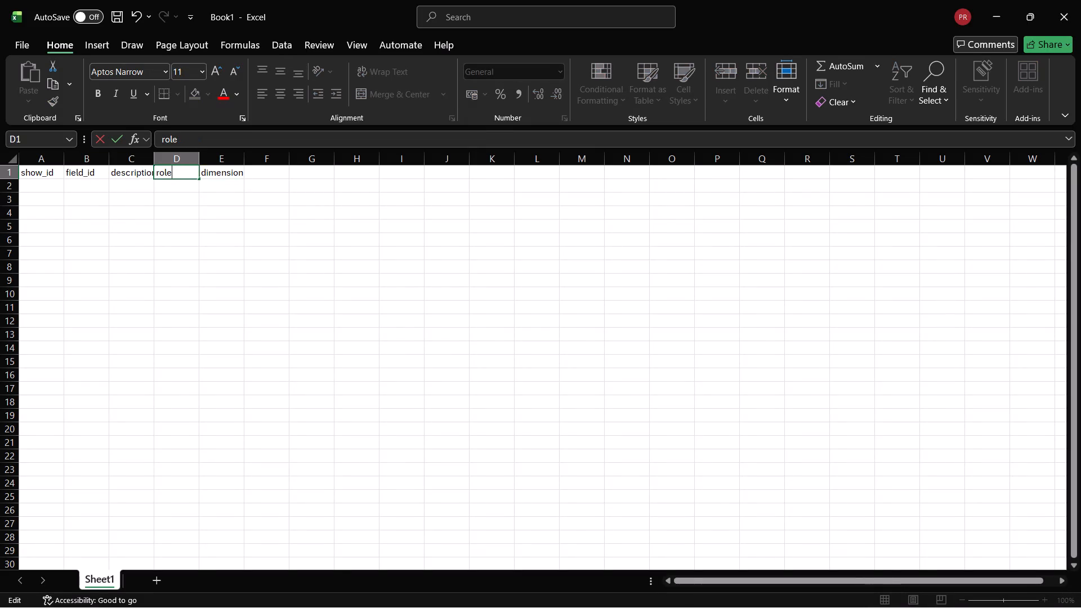
{"action": "type", "text": "_ana"}
{"action": "key", "text": "l"}
{"action": "key", "text": "BackSpace"}
{"action": "key", "text": "BackSpace"}
{"action": "key", "text": "BackSpace"}
{"action": "key", "text": "BackSpace"}
{"action": "type", "text": "in"}
{"action": "type", "text": "_an"}
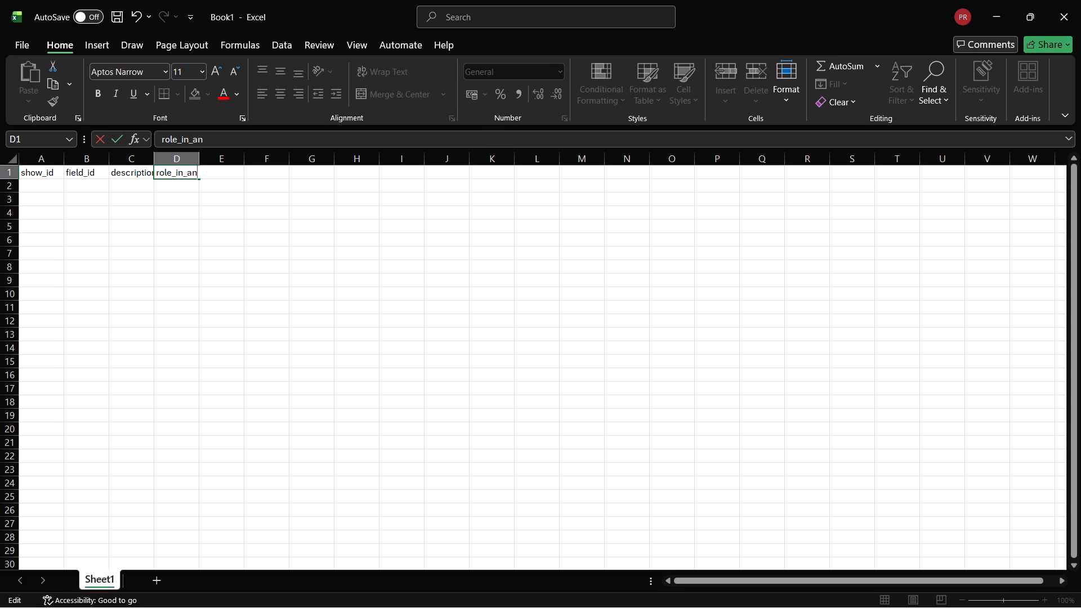
{"action": "type", "text": "alysi"}
{"action": "key", "text": "s"}
{"action": "key", "text": "Return"}
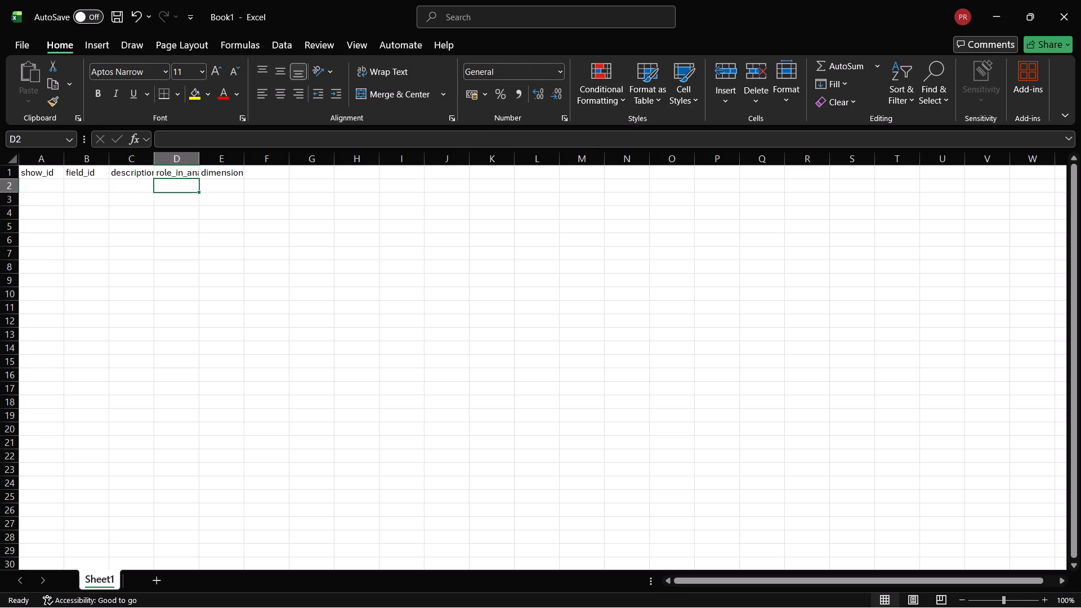
{"action": "left_click", "coordinate": [200, 203]}
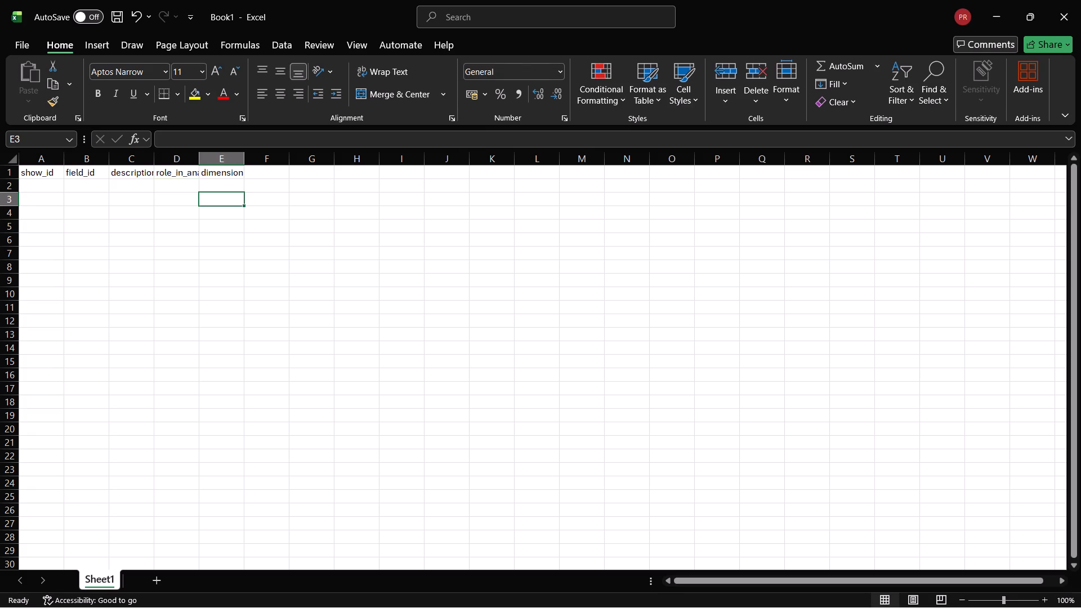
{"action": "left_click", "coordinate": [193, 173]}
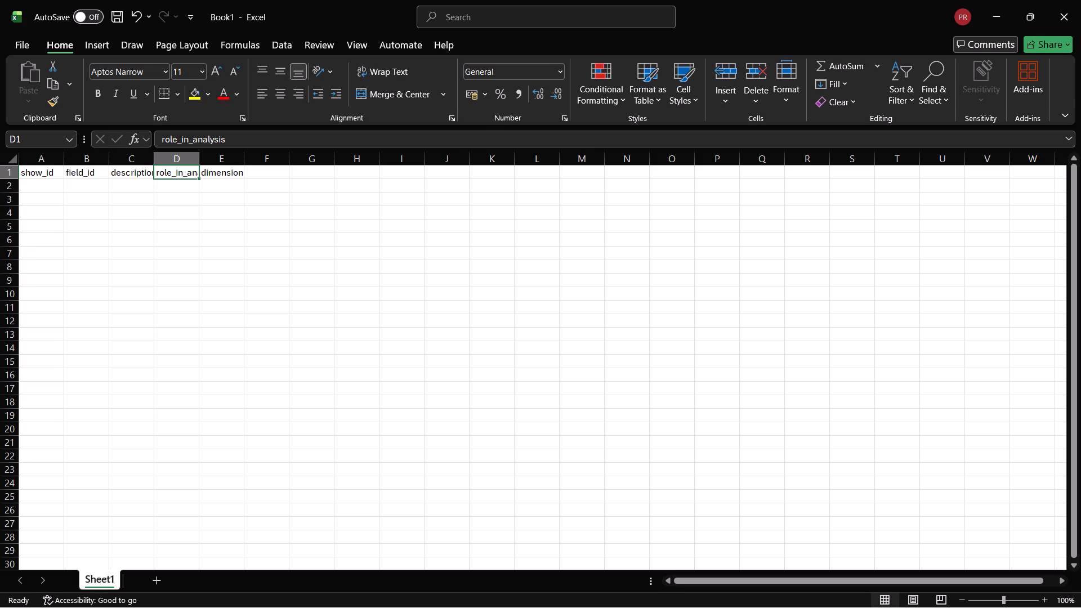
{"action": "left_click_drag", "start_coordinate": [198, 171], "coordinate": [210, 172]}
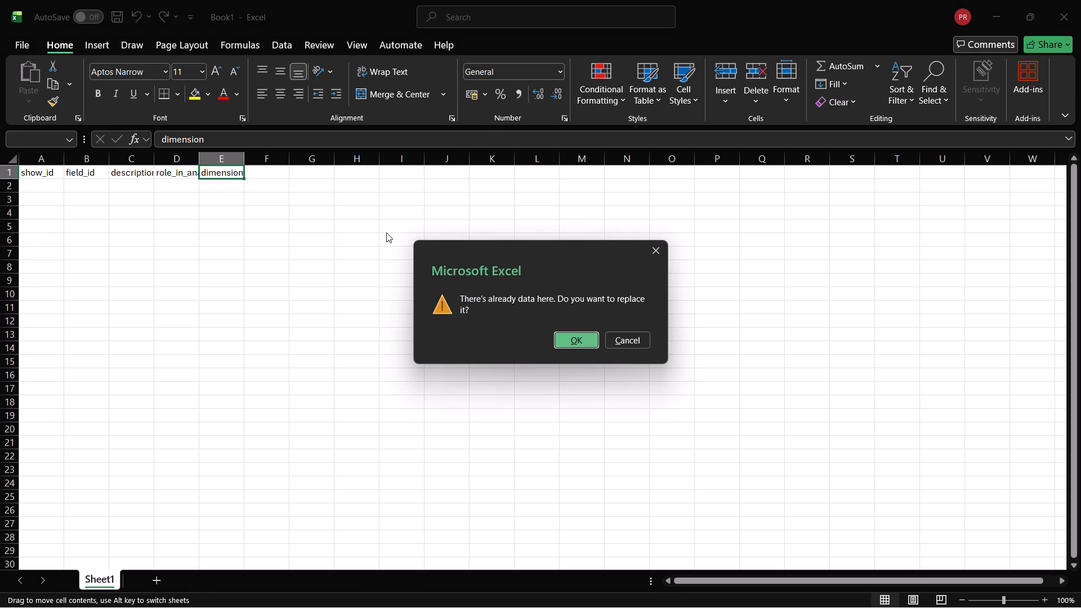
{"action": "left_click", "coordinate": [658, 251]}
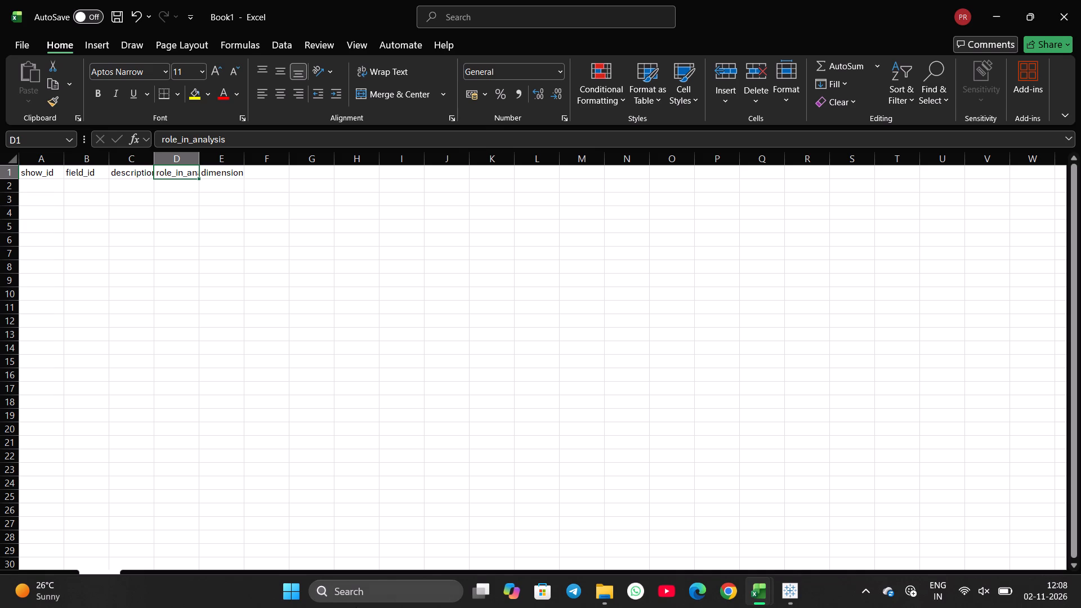
Change the header in cell B1 to field_name.
{"action": "left_click", "coordinate": [99, 174]}
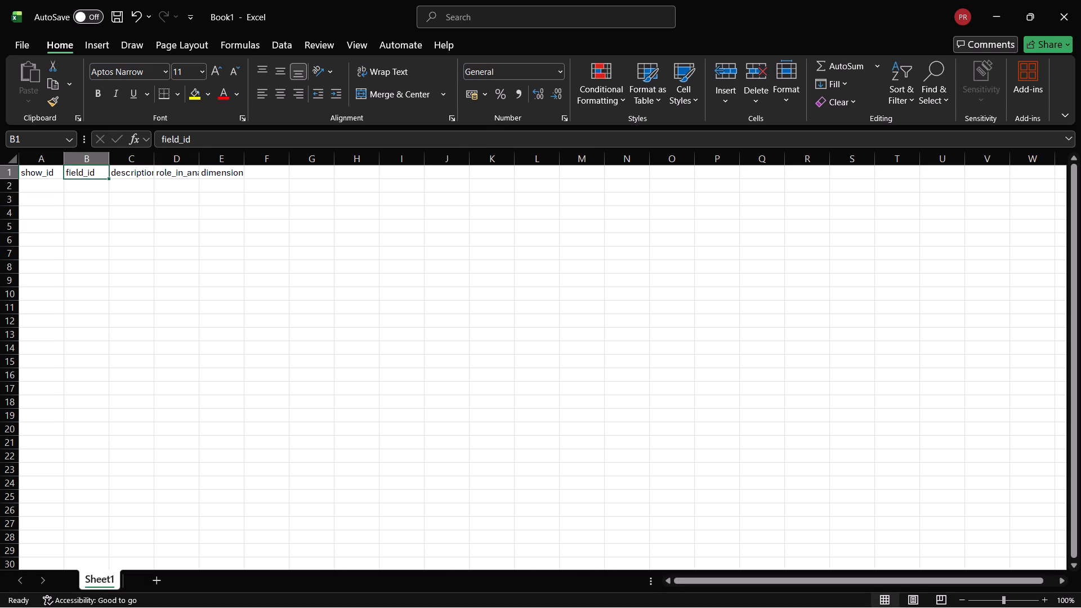
{"action": "double_click", "coordinate": [93, 171]}
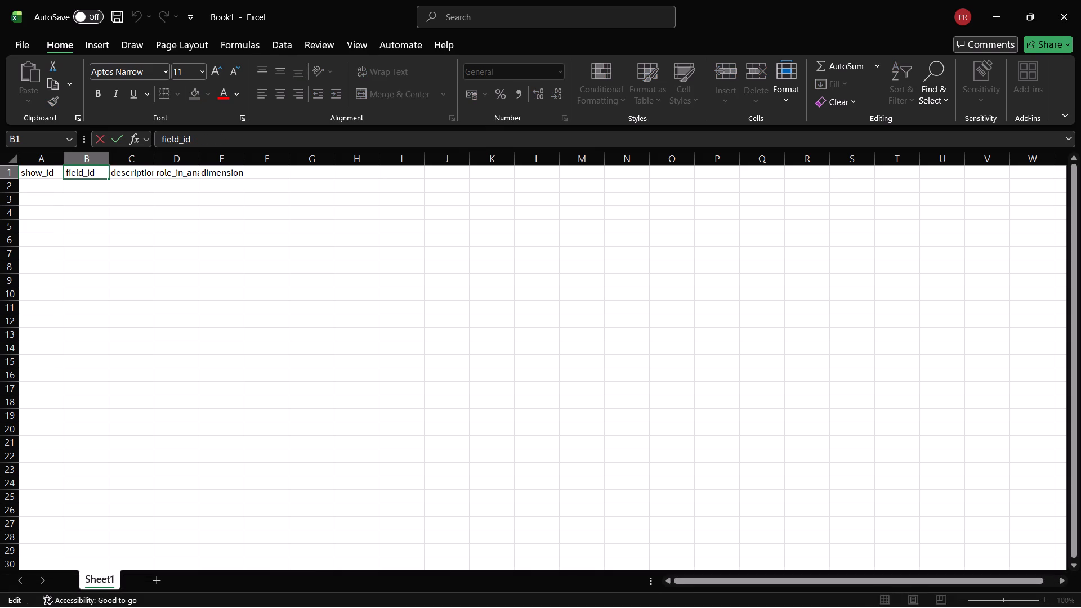
{"action": "key", "text": "BackSpace"}
{"action": "key", "text": "BackSpace"}
{"action": "type", "text": "name"}
{"action": "left_click", "coordinate": [129, 175]}
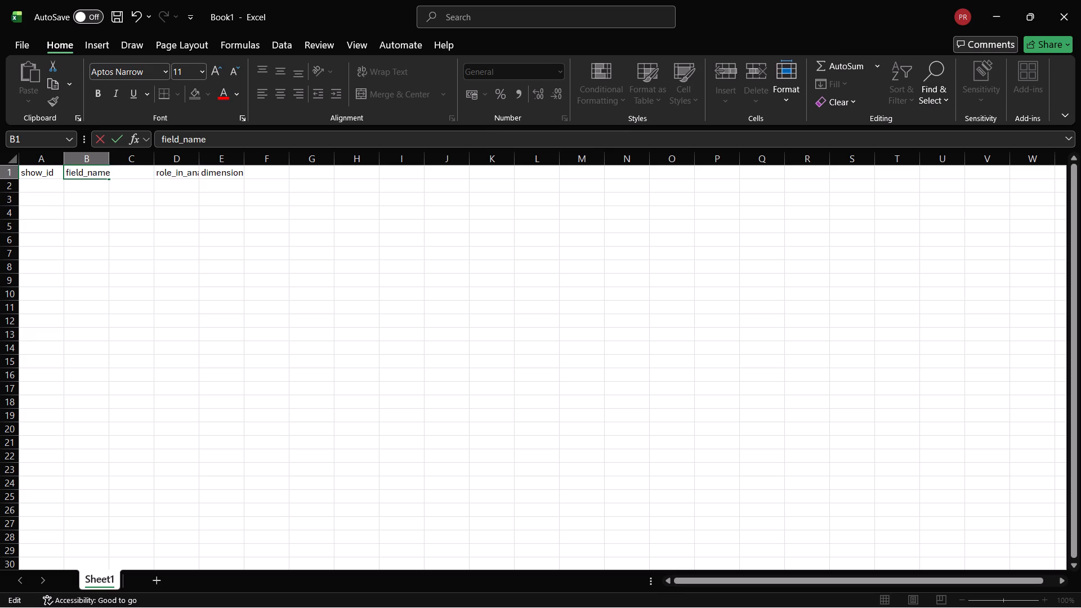
{"action": "double_click", "coordinate": [129, 175]}
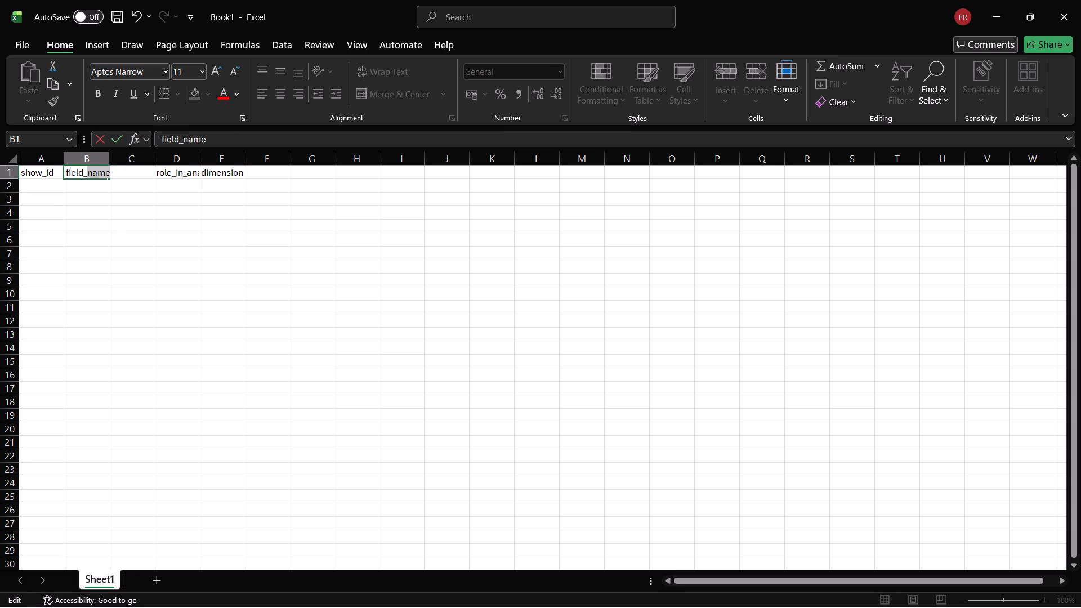
{"action": "left_click", "coordinate": [106, 230]}
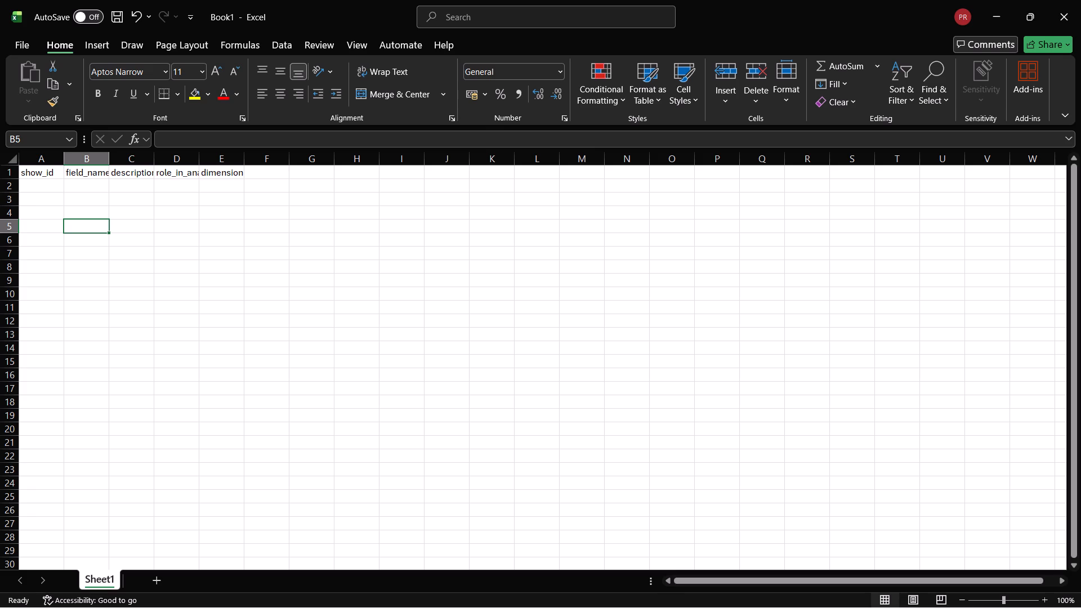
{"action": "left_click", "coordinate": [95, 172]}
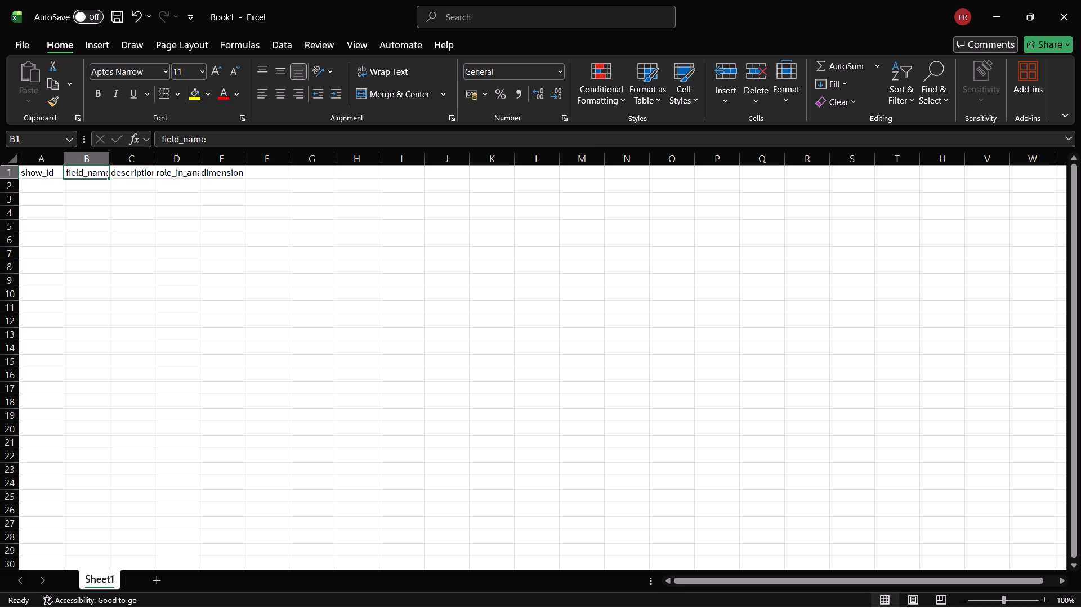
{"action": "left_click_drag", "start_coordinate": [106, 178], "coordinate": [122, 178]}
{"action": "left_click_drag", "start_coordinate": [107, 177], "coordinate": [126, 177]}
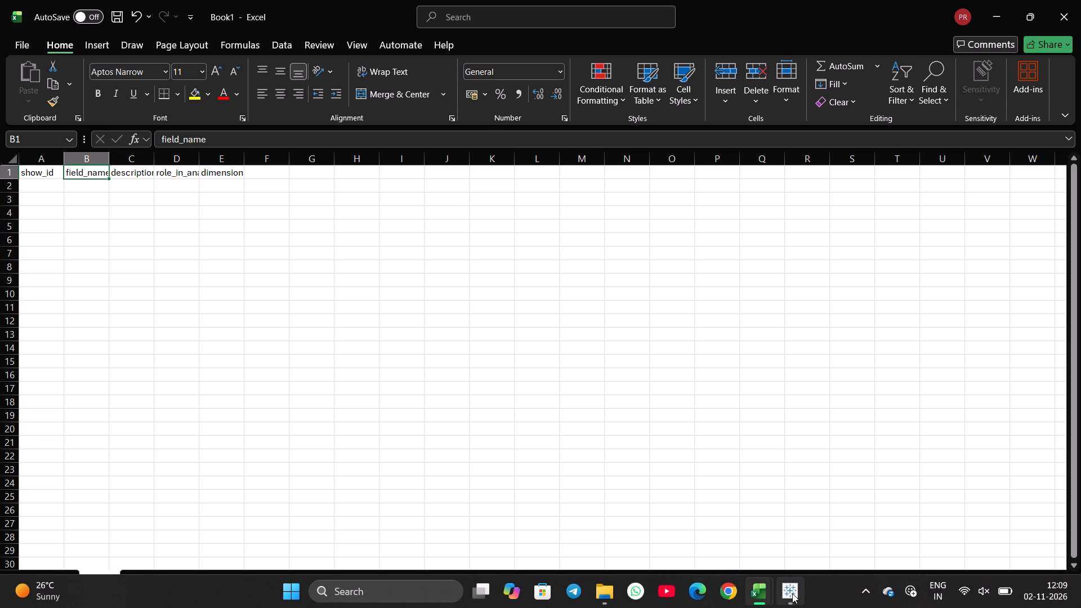
Switch to Tableau Public and open the Sheet 1 worksheet of the netflix_titles data source.
{"action": "left_click", "coordinate": [792, 593]}
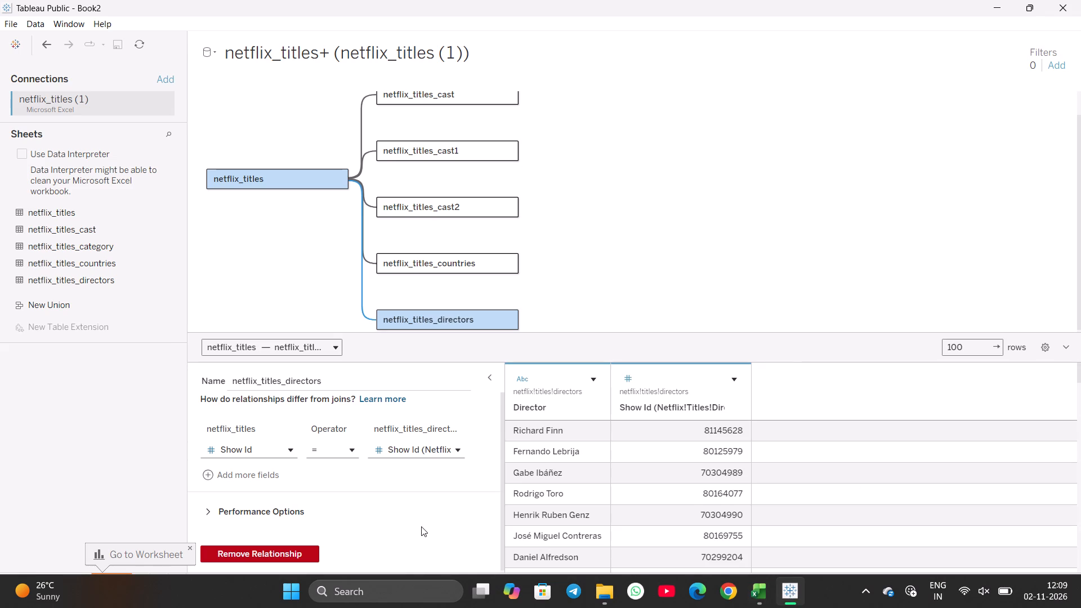
{"action": "left_click", "coordinate": [113, 582]}
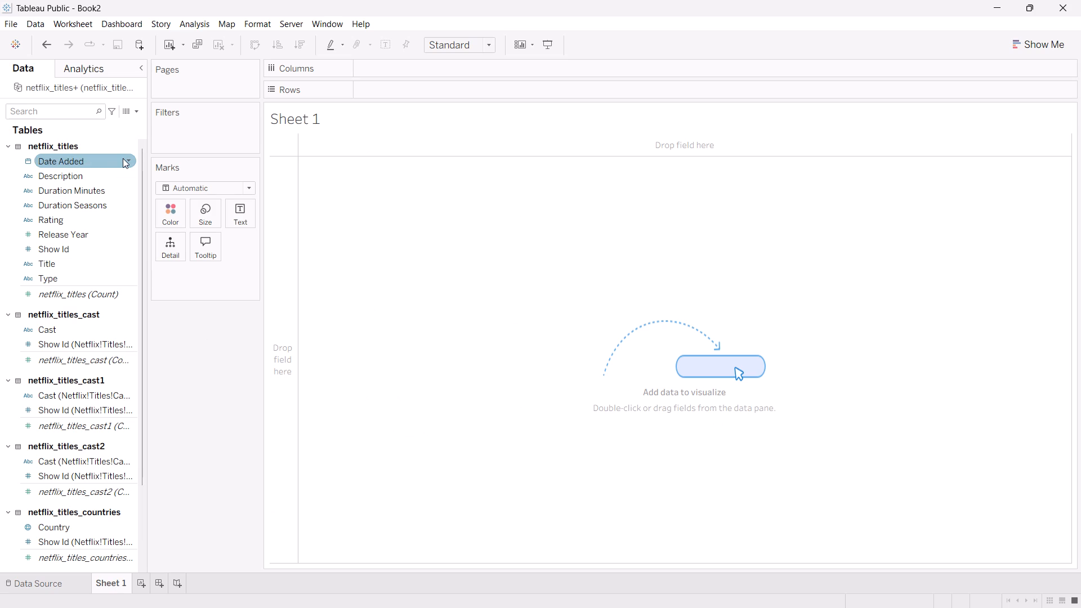
Start a new calculated field named Content_age and move on to its formula.
{"action": "left_click", "coordinate": [135, 111]}
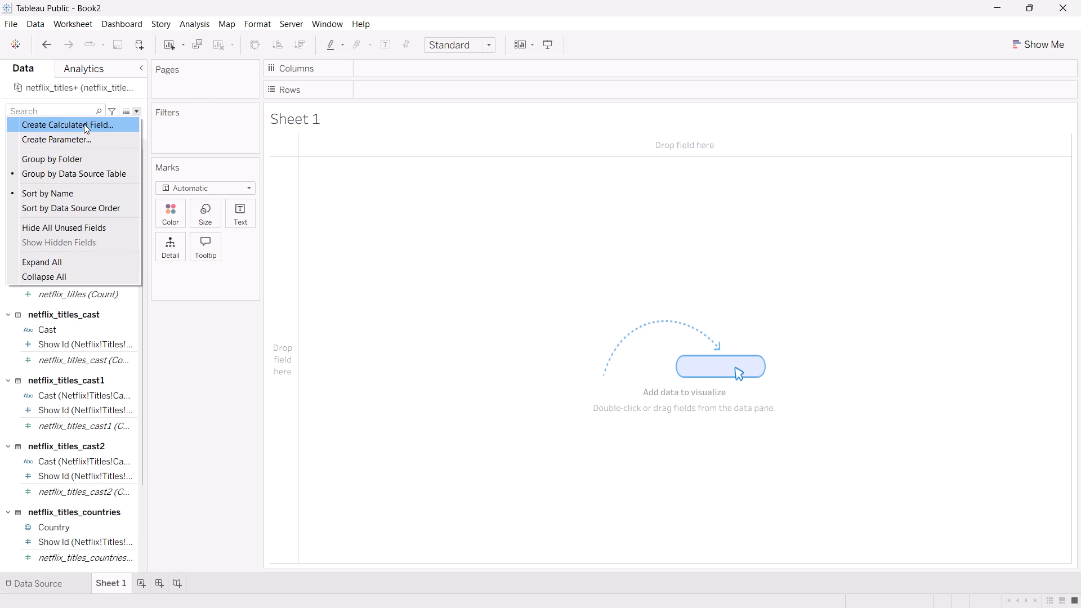
{"action": "left_click", "coordinate": [83, 124]}
{"action": "key", "text": "BackSpace"}
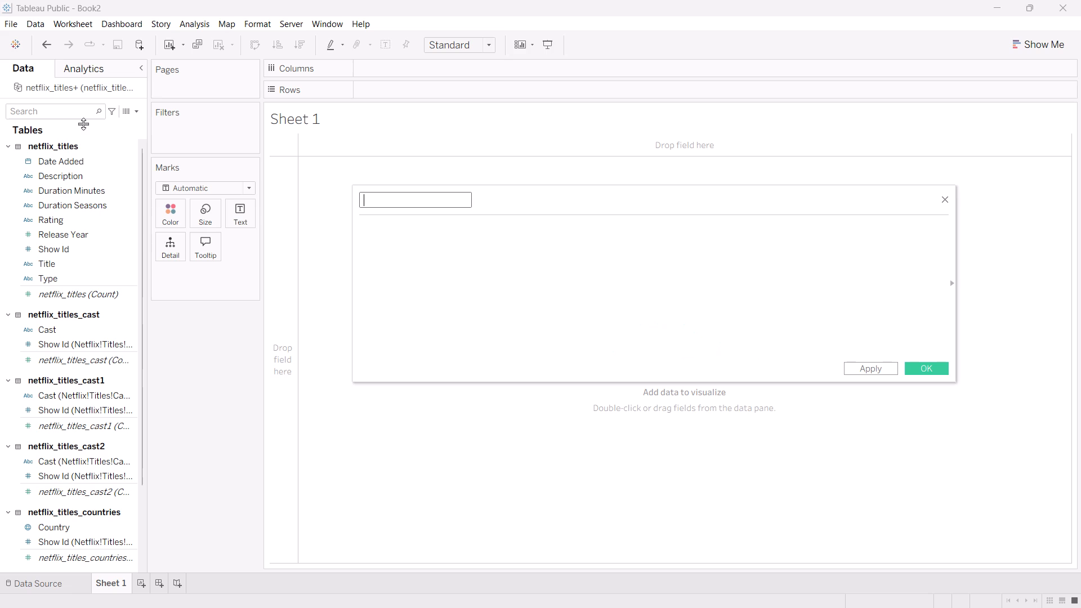
{"action": "type", "text": "Content"}
{"action": "type", "text": "_a"}
{"action": "type", "text": "ge"}
{"action": "left_click", "coordinate": [370, 240]}
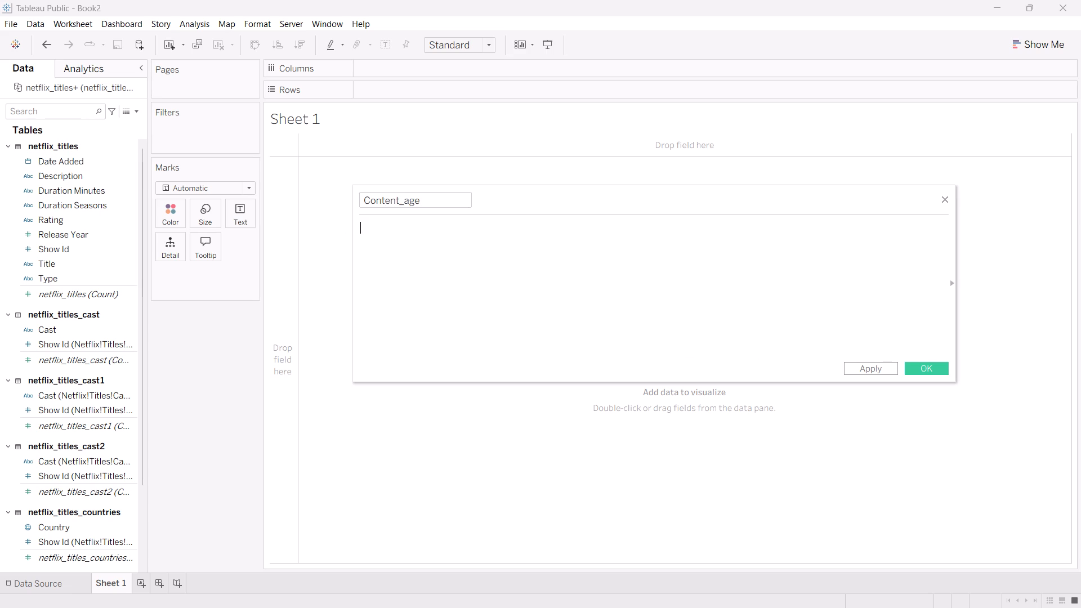
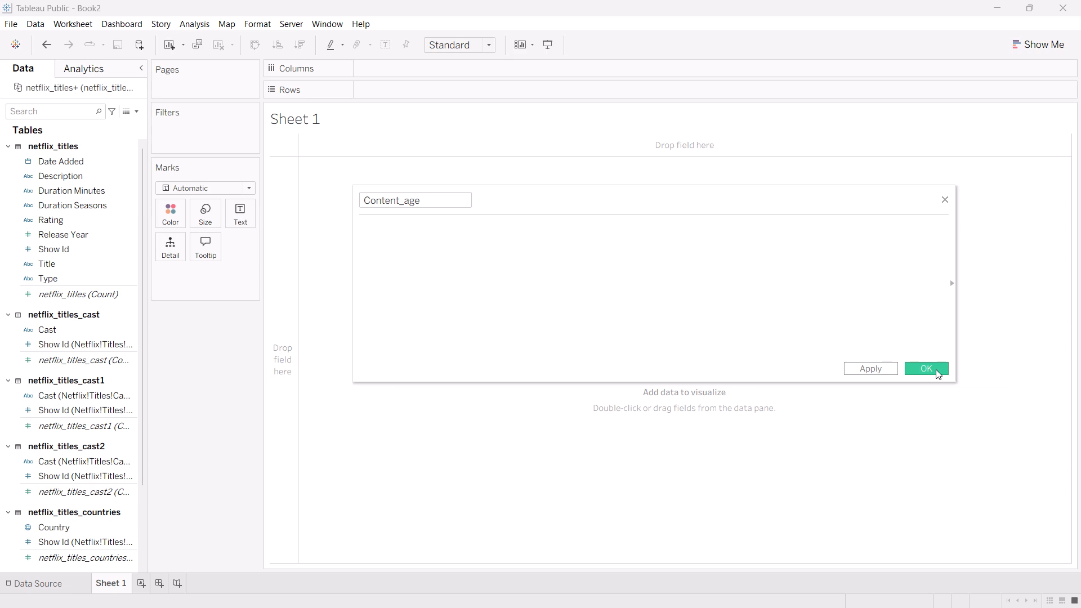
Save the Content_age calculated field with its formula left empty.
{"action": "left_click", "coordinate": [936, 369]}
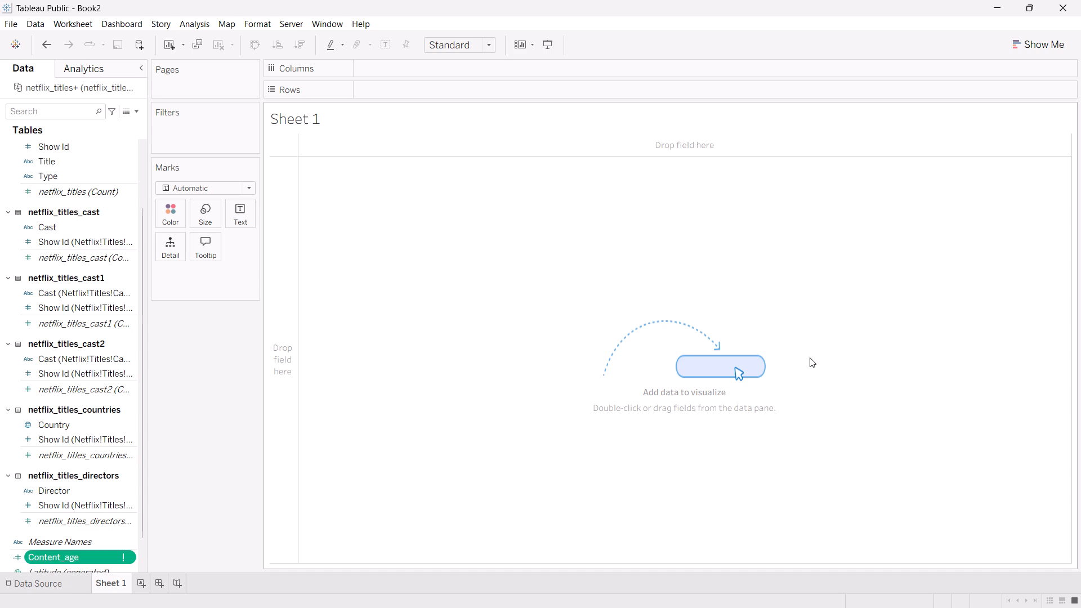
Create another calculated field named Content_type_Group with an empty formula and save it.
{"action": "left_click", "coordinate": [139, 108]}
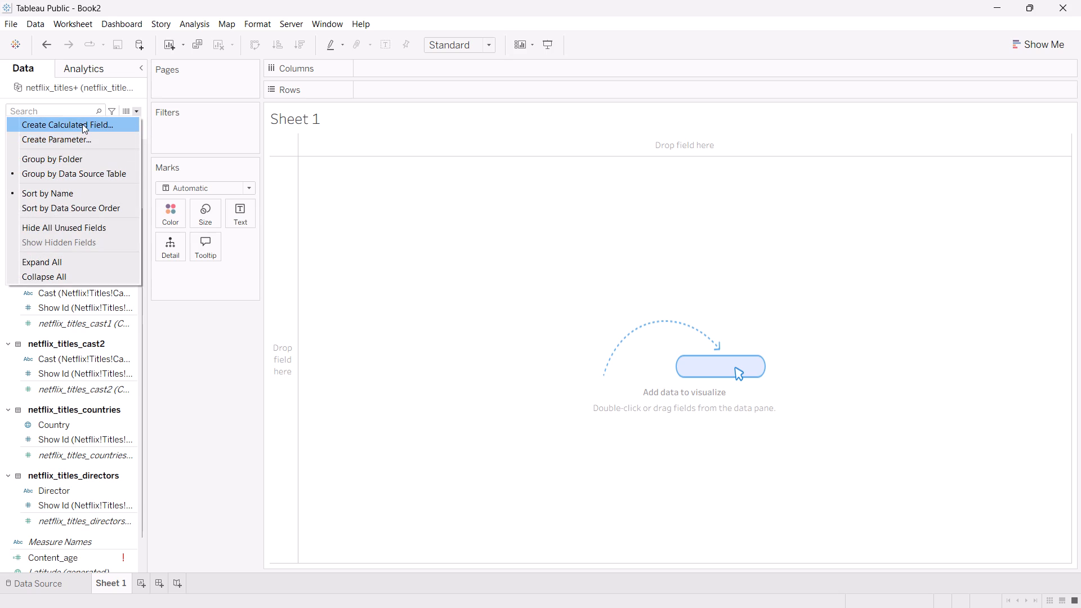
{"action": "left_click", "coordinate": [82, 124]}
{"action": "key", "text": "BackSpace"}
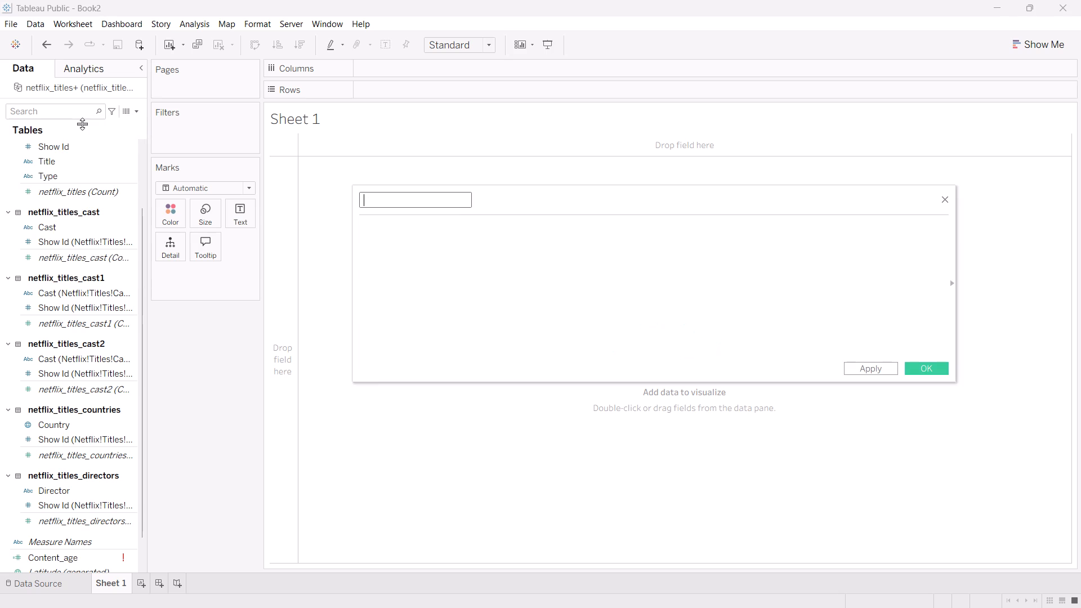
{"action": "type", "text": "Contemnt"}
{"action": "key", "text": "BackSpace"}
{"action": "key", "text": "BackSpace"}
{"action": "key", "text": "BackSpace"}
{"action": "type", "text": "nt"}
{"action": "type", "text": "_type"}
{"action": "key", "text": "shift+underscore"}
{"action": "type", "text": "Group"}
{"action": "key", "text": "Return"}
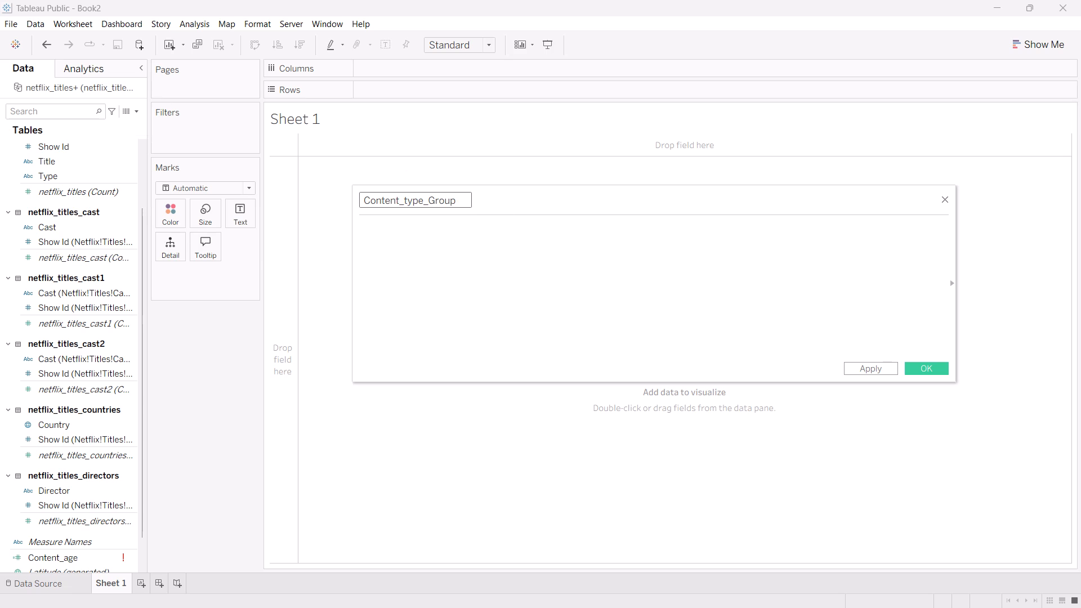
{"action": "left_click", "coordinate": [917, 367]}
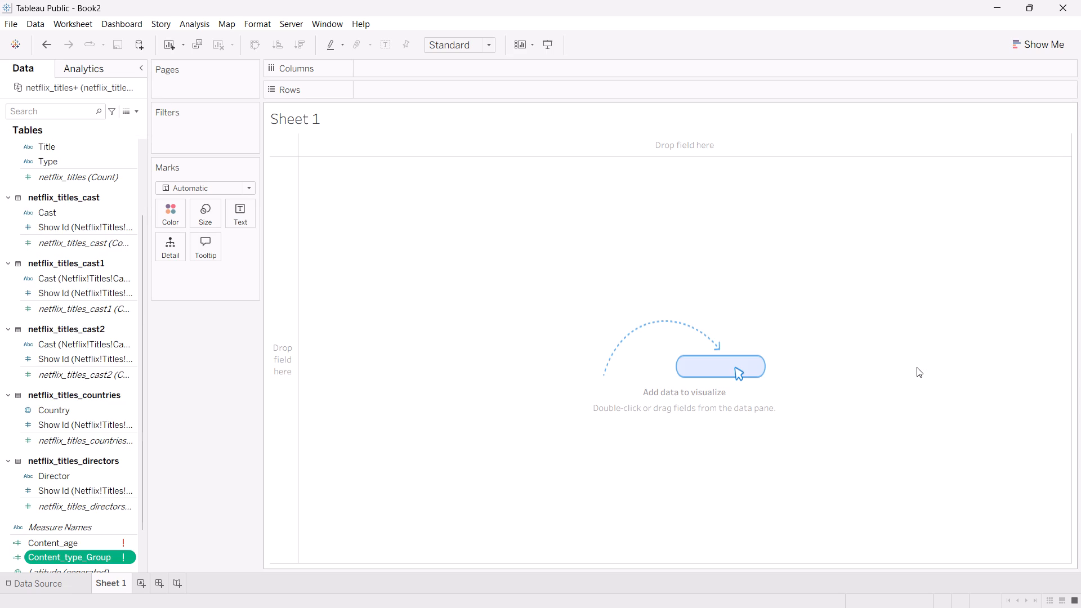
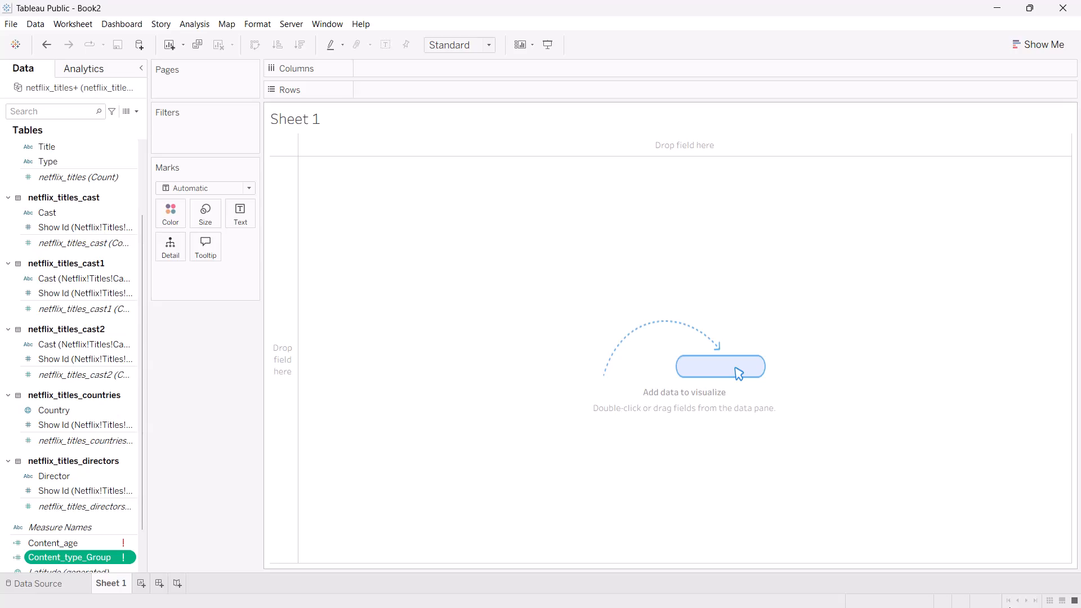
Turn on the laptop's mobile hotspot in the Windows quick settings.
{"action": "left_click", "coordinate": [963, 591]}
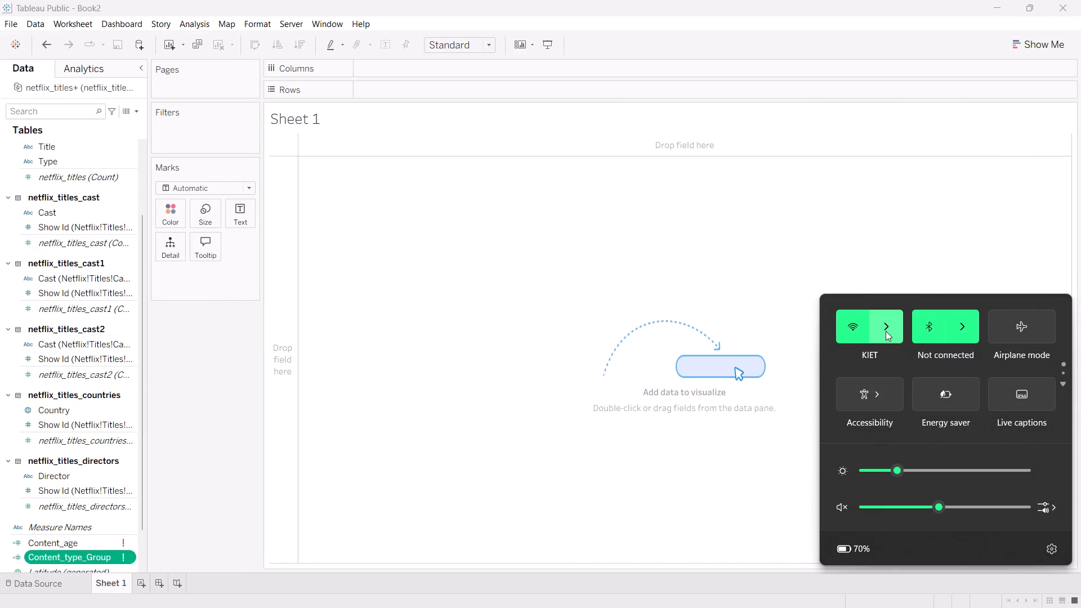
{"action": "scroll", "coordinate": [957, 409], "scroll_direction": "down", "scroll_amount": 1}
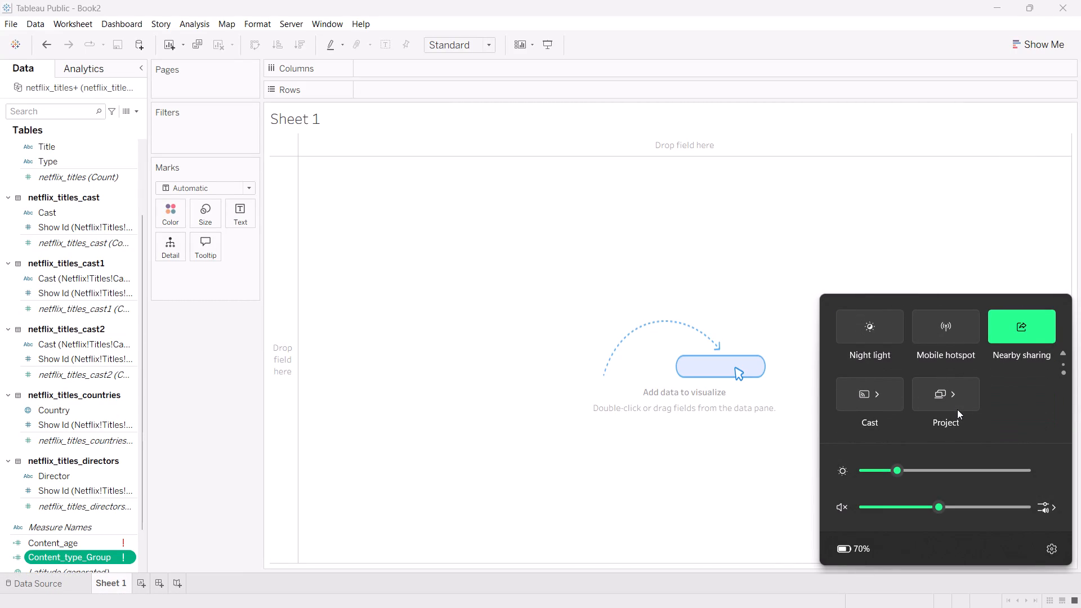
{"action": "left_click", "coordinate": [937, 332]}
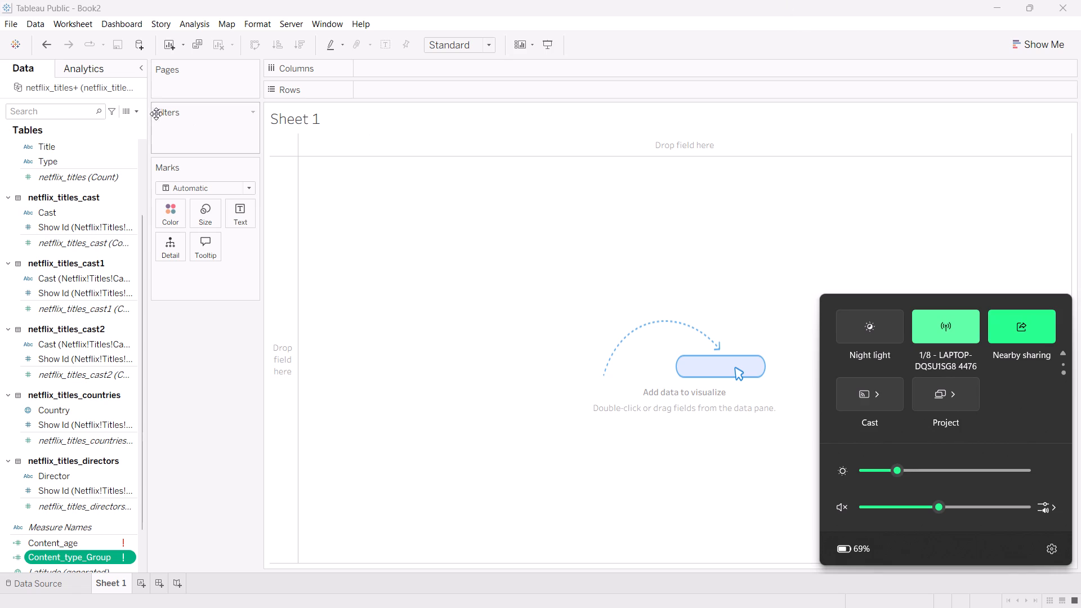
Start creating another calculated field in the netflix_titles data source.
{"action": "left_click", "coordinate": [136, 110]}
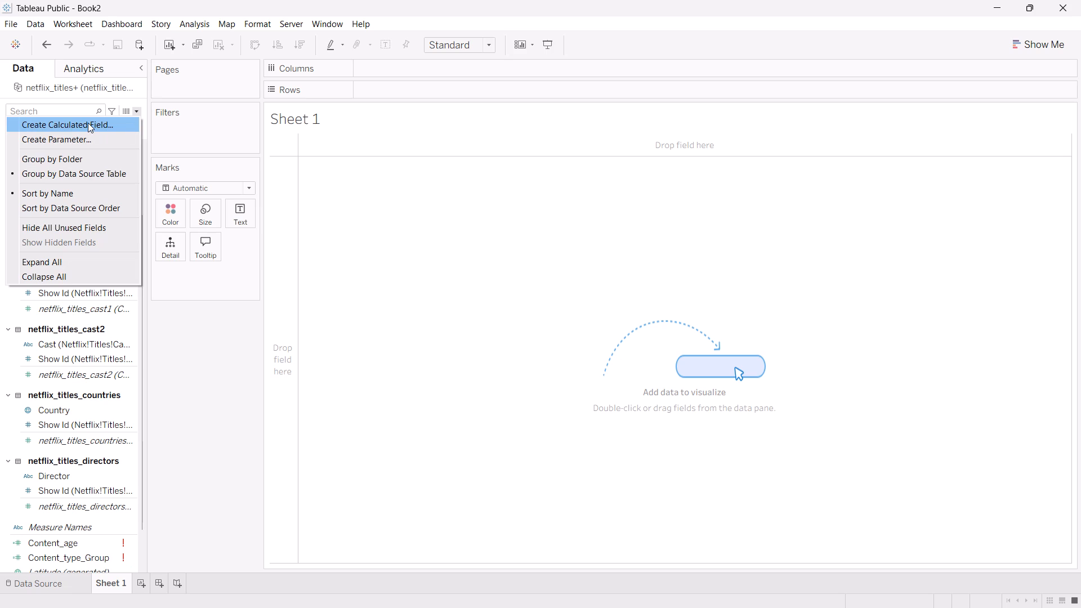
Create another calculated field named Movie_duration_category with an empty formula and save it.
{"action": "left_click", "coordinate": [88, 123]}
{"action": "key", "text": "BackSpace"}
{"action": "key", "text": "shift+m"}
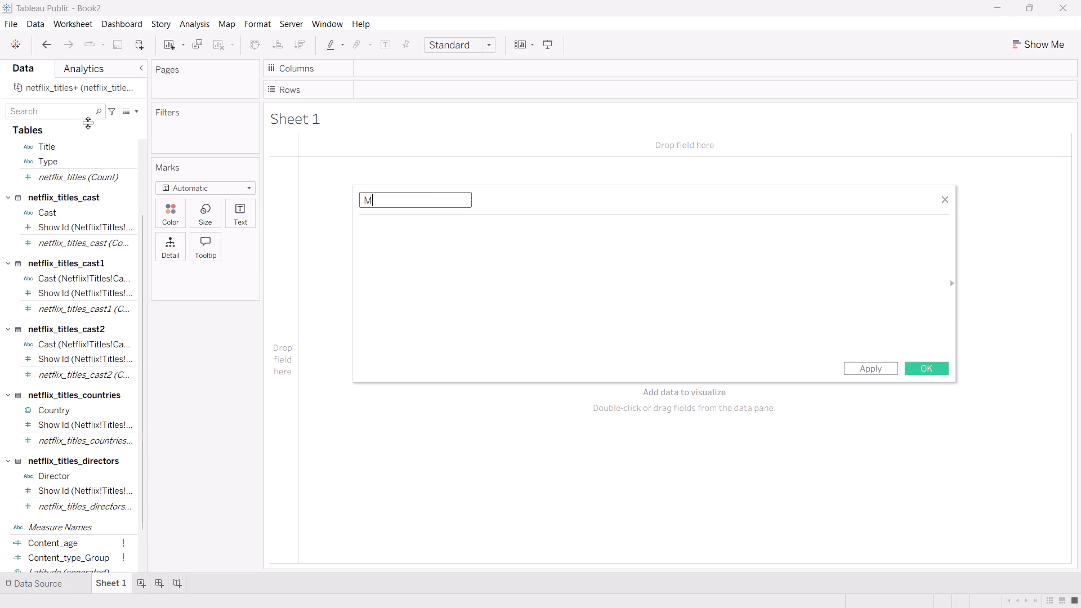
{"action": "key", "text": "o"}
{"action": "type", "text": "vie_duration category"}
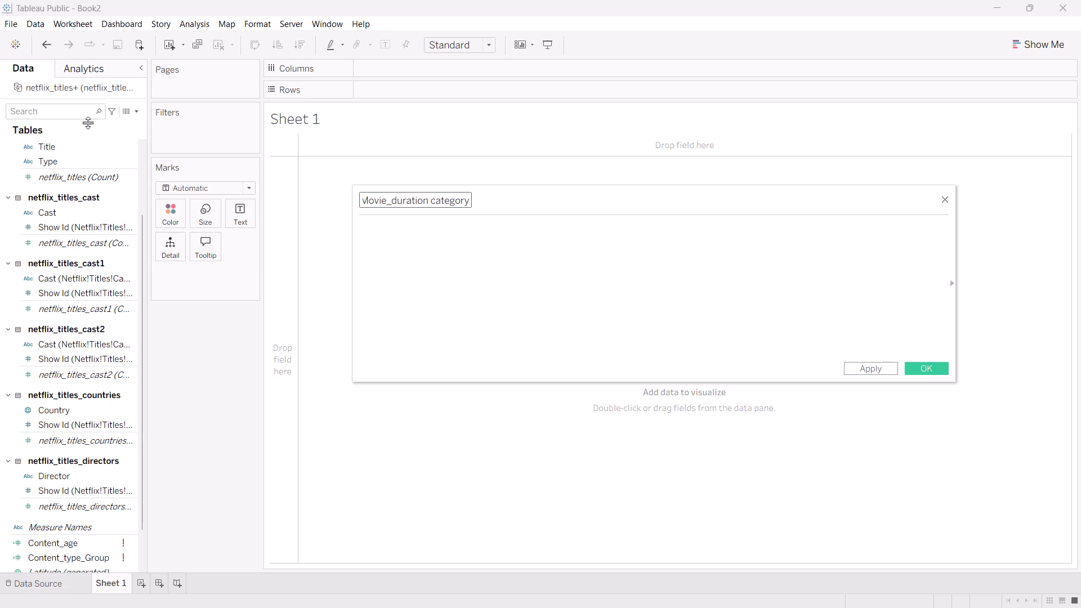
{"action": "left_click", "coordinate": [432, 199]}
{"action": "key", "text": "BackSpace"}
{"action": "key", "text": "shift+underscore"}
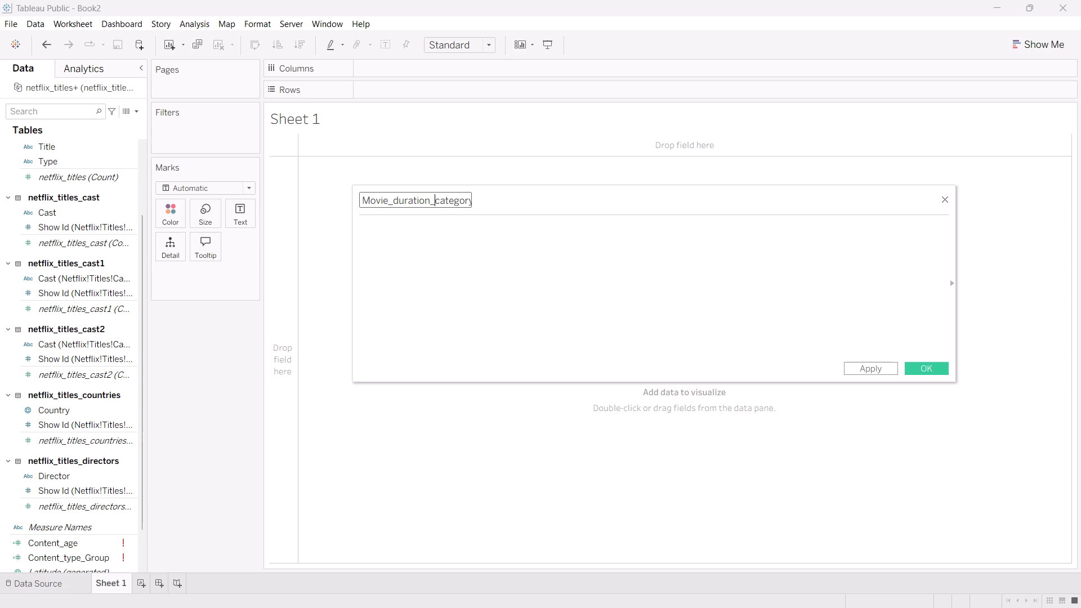
{"action": "left_click", "coordinate": [930, 362]}
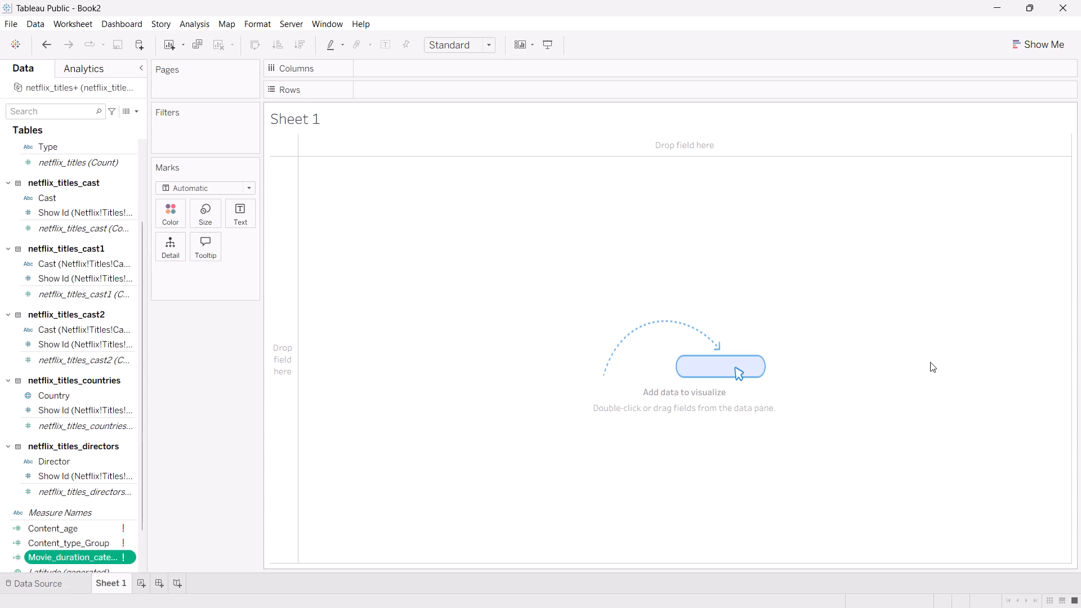
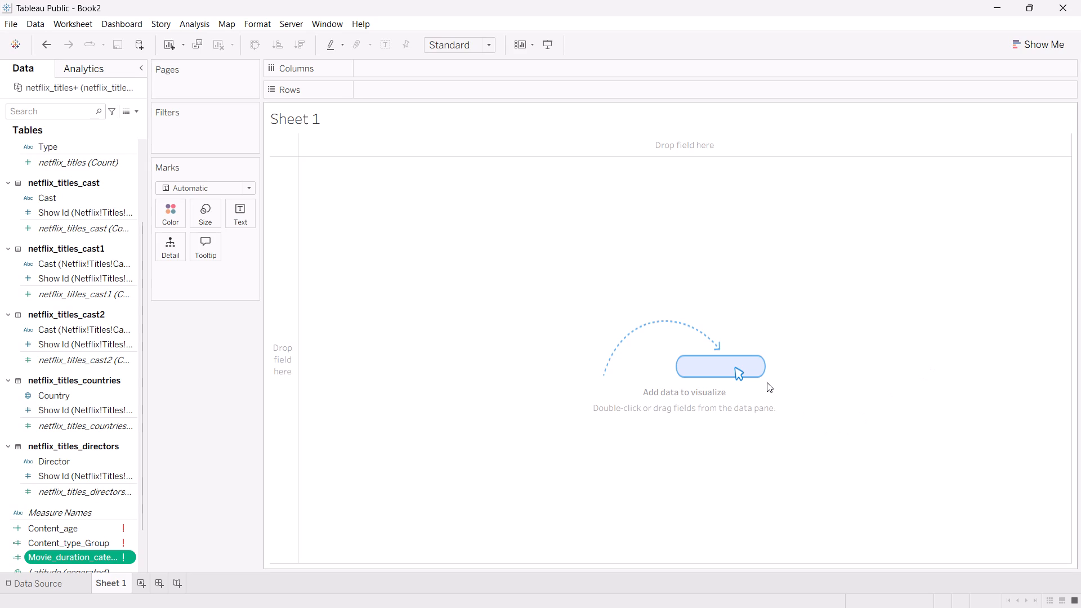
Create a calculated field named Release_decades with an empty formula and save it.
{"action": "left_click", "coordinate": [137, 111]}
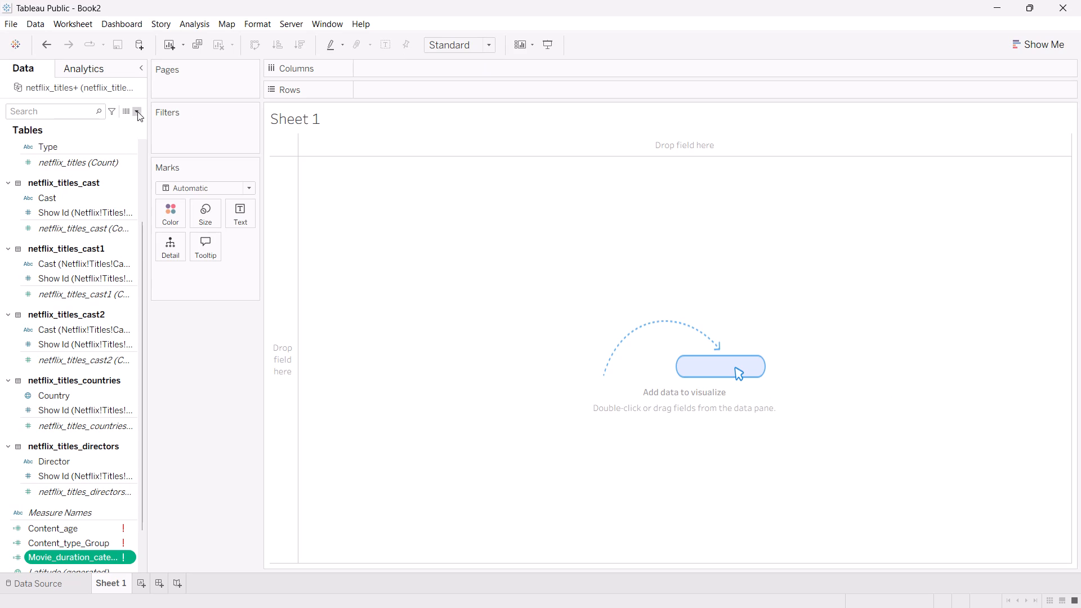
{"action": "left_click", "coordinate": [100, 124]}
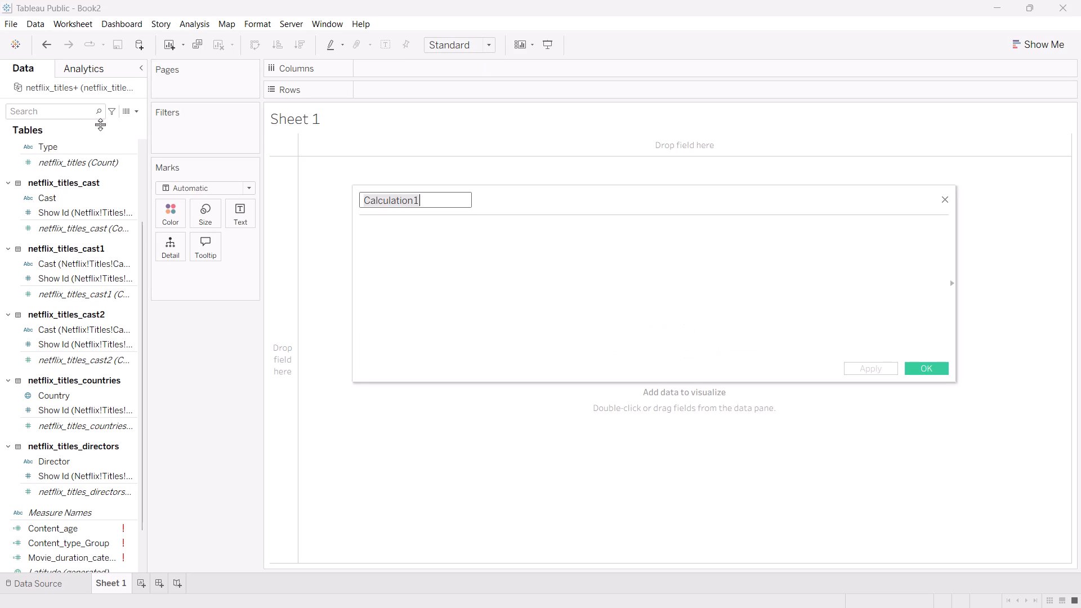
{"action": "key", "text": "BackSpace"}
{"action": "key", "text": "shift+r"}
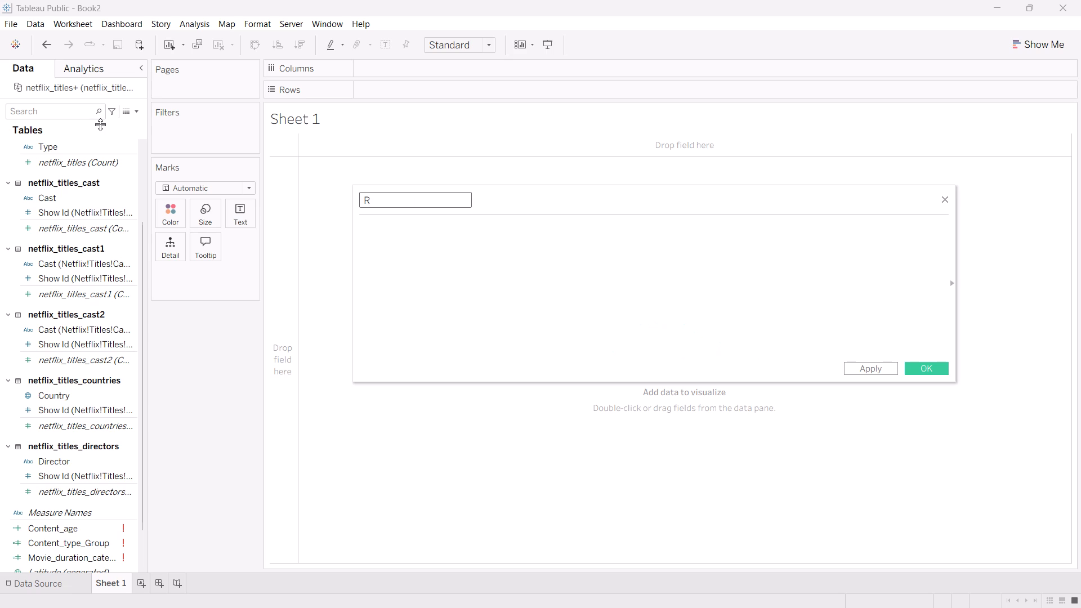
{"action": "type", "text": "el"}
{"action": "type", "text": "ease_decades"}
{"action": "key", "text": "Return"}
{"action": "left_click", "coordinate": [928, 364]}
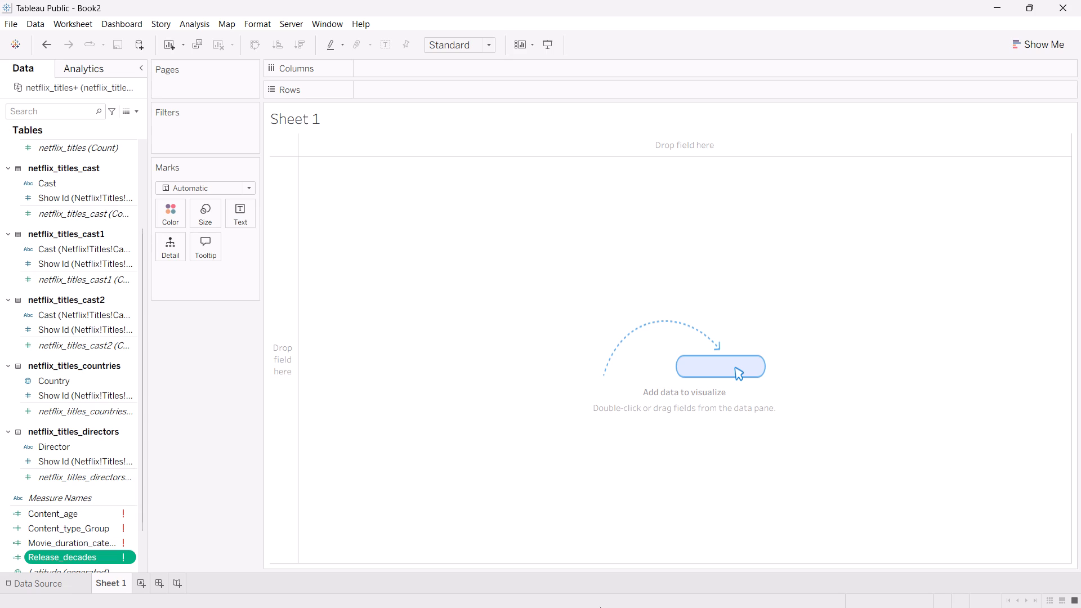
Open the Content_age calculated field for editing and start its formula with the DIFFERENCE function.
{"action": "left_click", "coordinate": [41, 508]}
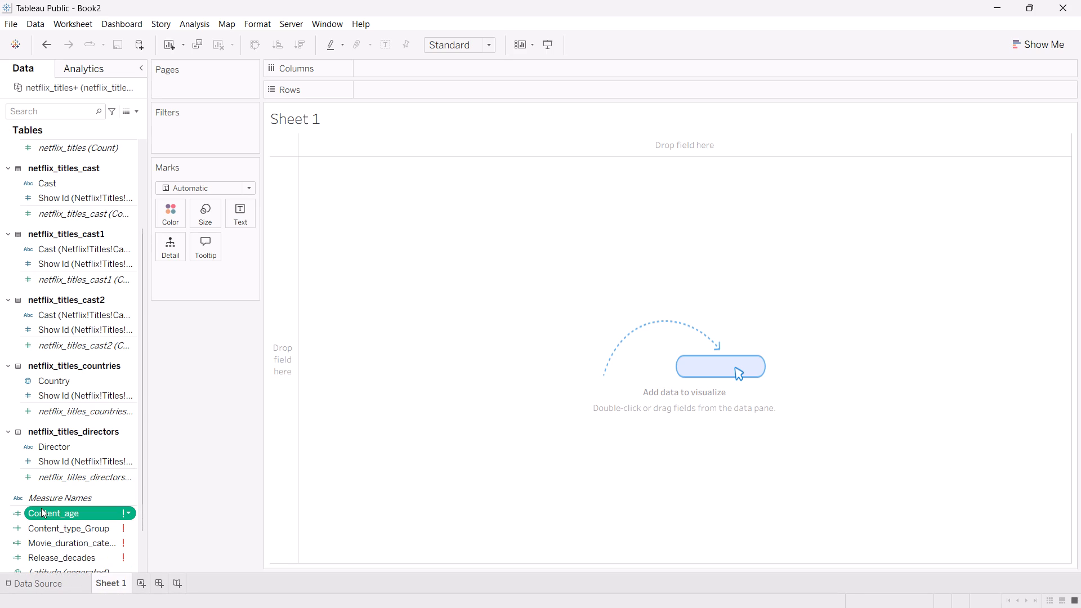
{"action": "left_click", "coordinate": [106, 512]}
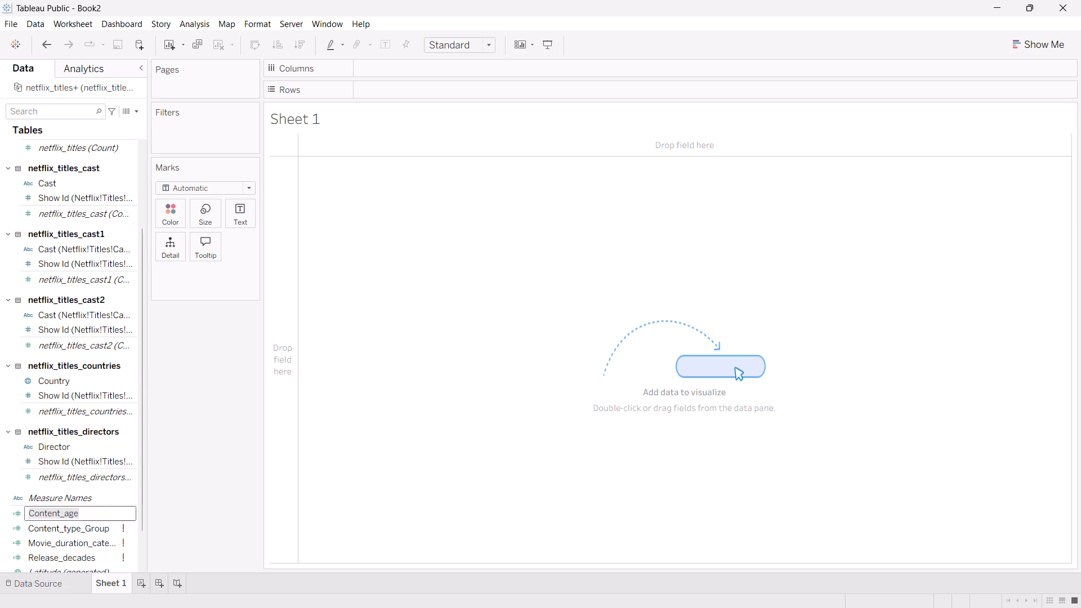
{"action": "left_click", "coordinate": [124, 513]}
{"action": "left_click", "coordinate": [172, 502]}
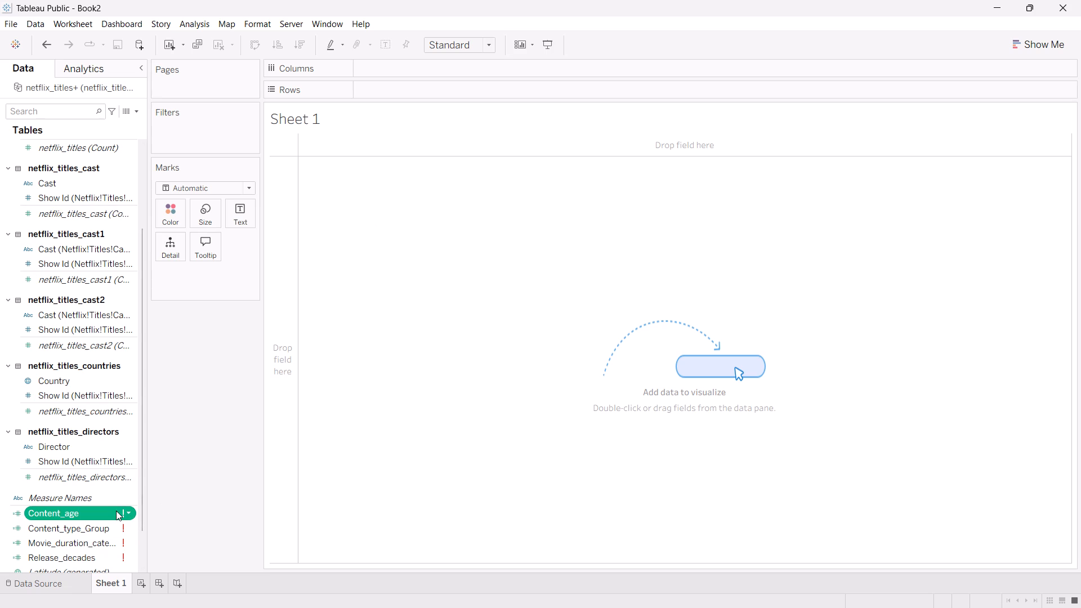
{"action": "left_click", "coordinate": [129, 514]}
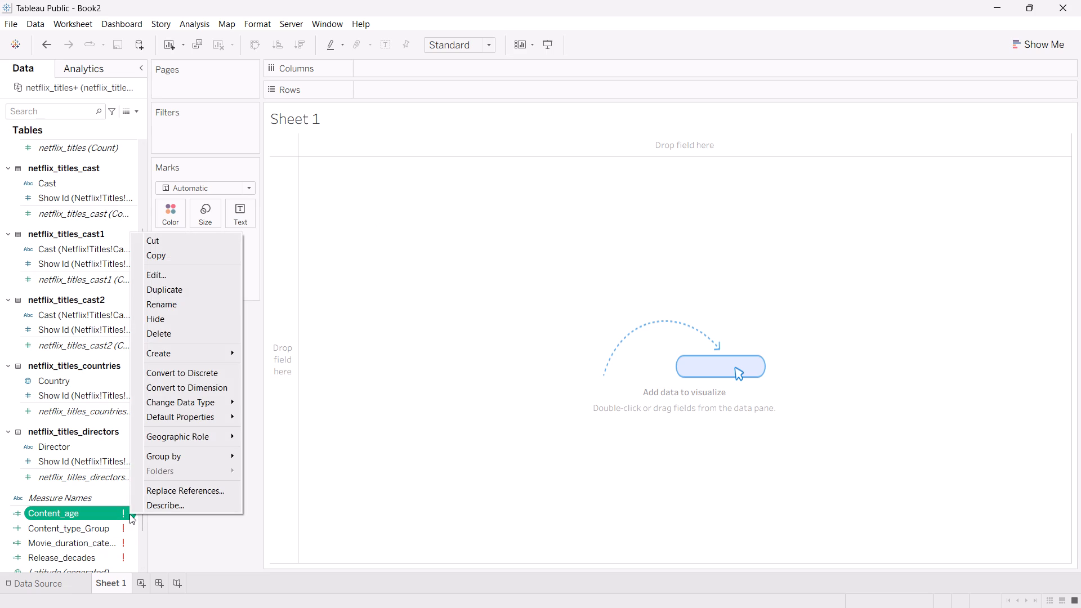
{"action": "left_click", "coordinate": [155, 273]}
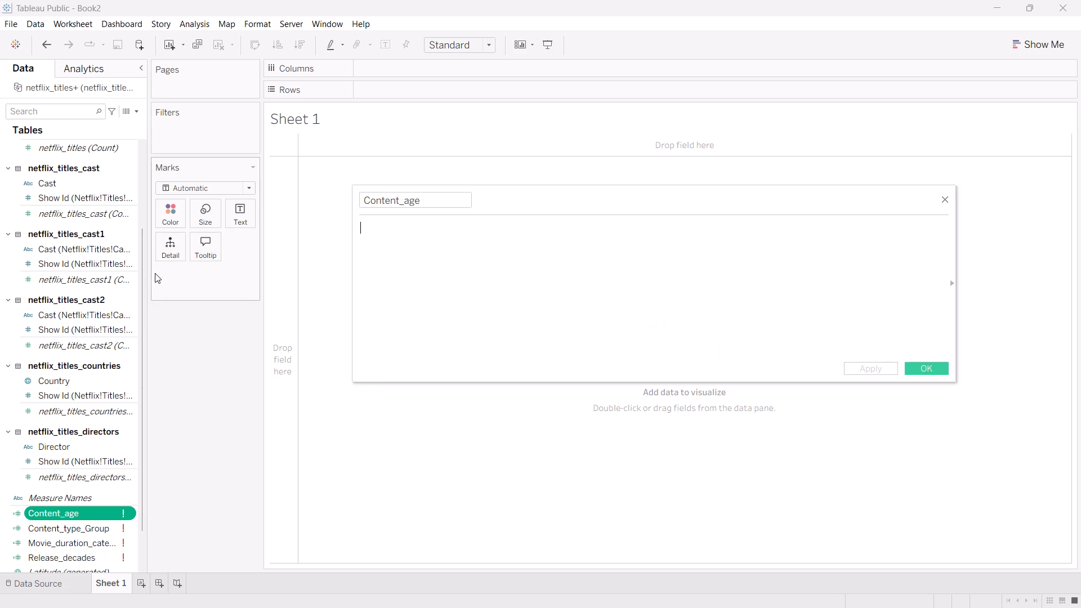
{"action": "left_click", "coordinate": [372, 223]}
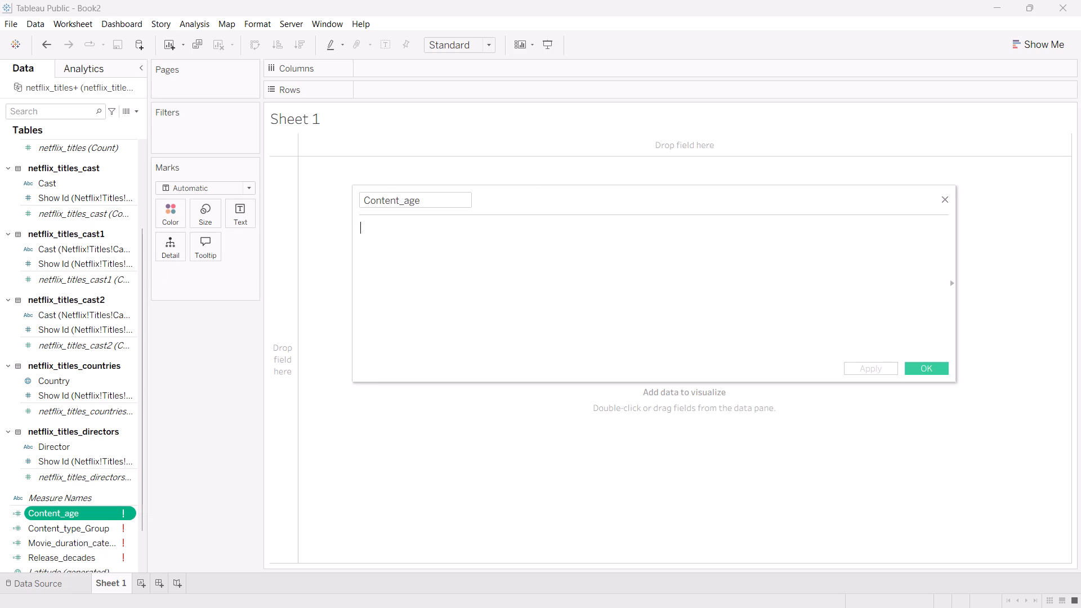
{"action": "type", "text": "di"}
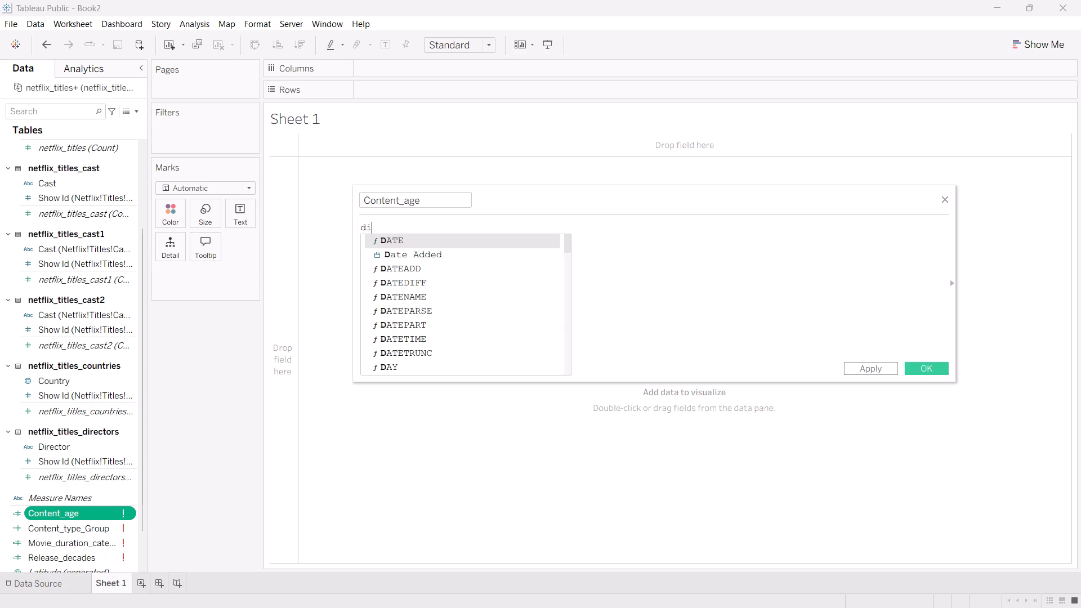
{"action": "key", "text": "Return"}
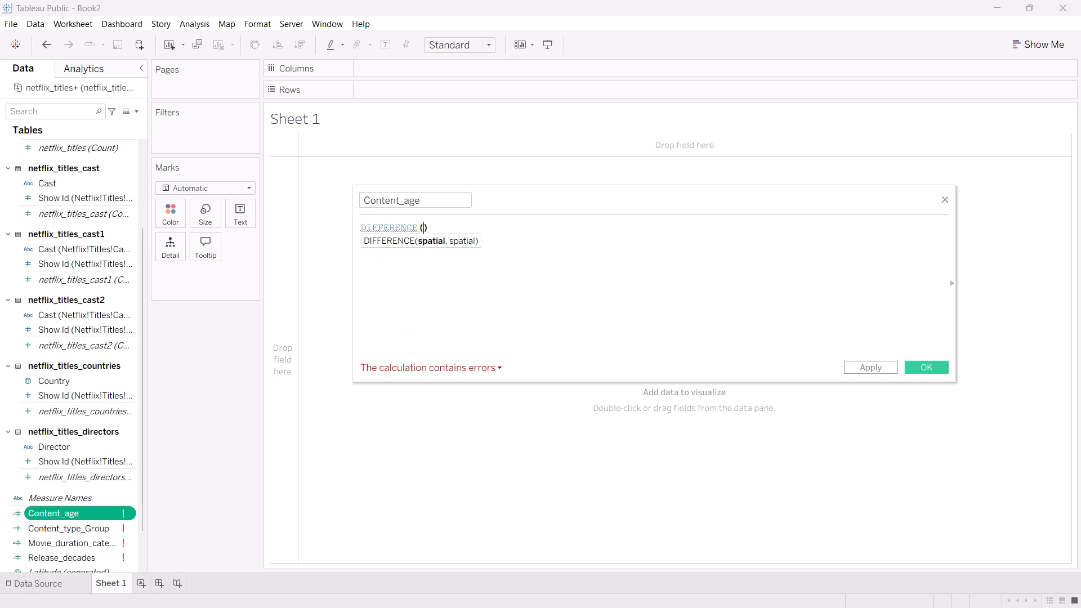
Fill in the DIFFERENCE function with the Release Year field and TODAY() as its arguments.
{"action": "key", "text": "r"}
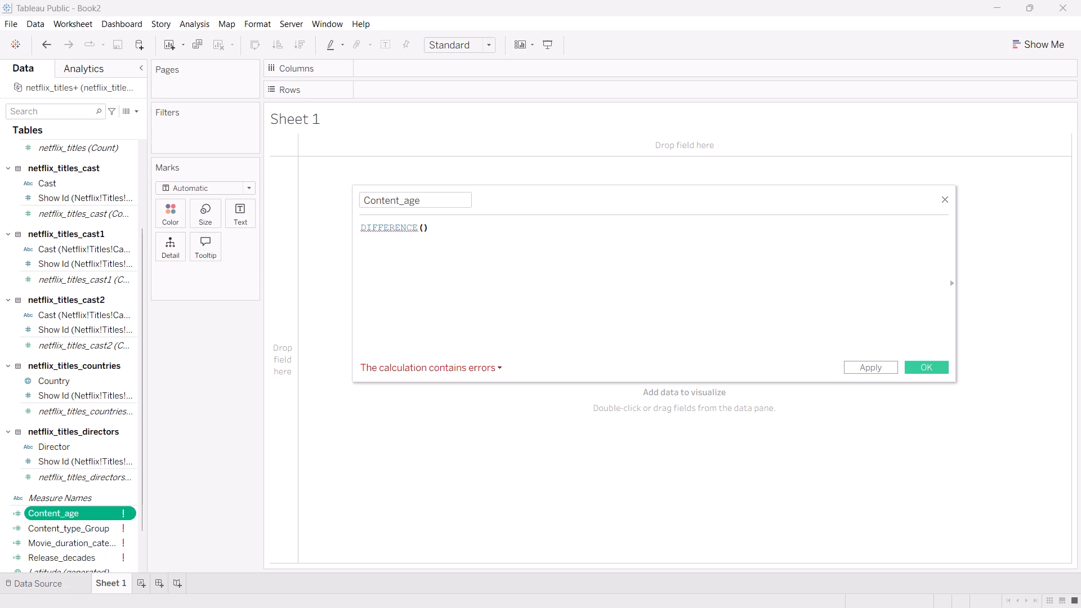
{"action": "key", "text": "e"}
{"action": "key", "text": "l"}
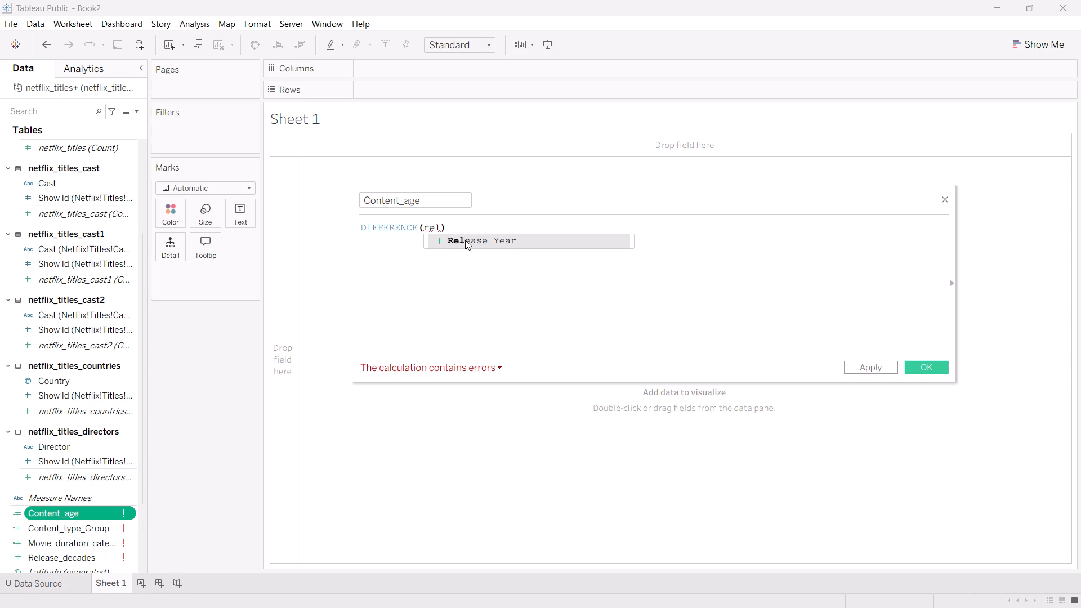
{"action": "left_click", "coordinate": [465, 240]}
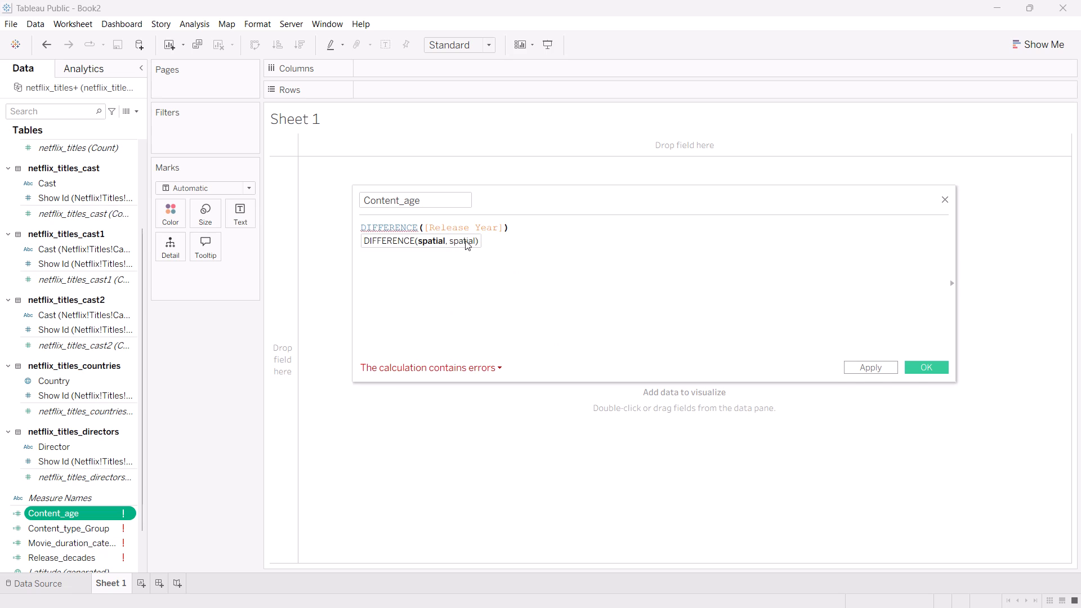
{"action": "key", "text": "comma"}
{"action": "key", "text": "space"}
{"action": "type", "text": "to"}
{"action": "key", "text": "Return"}
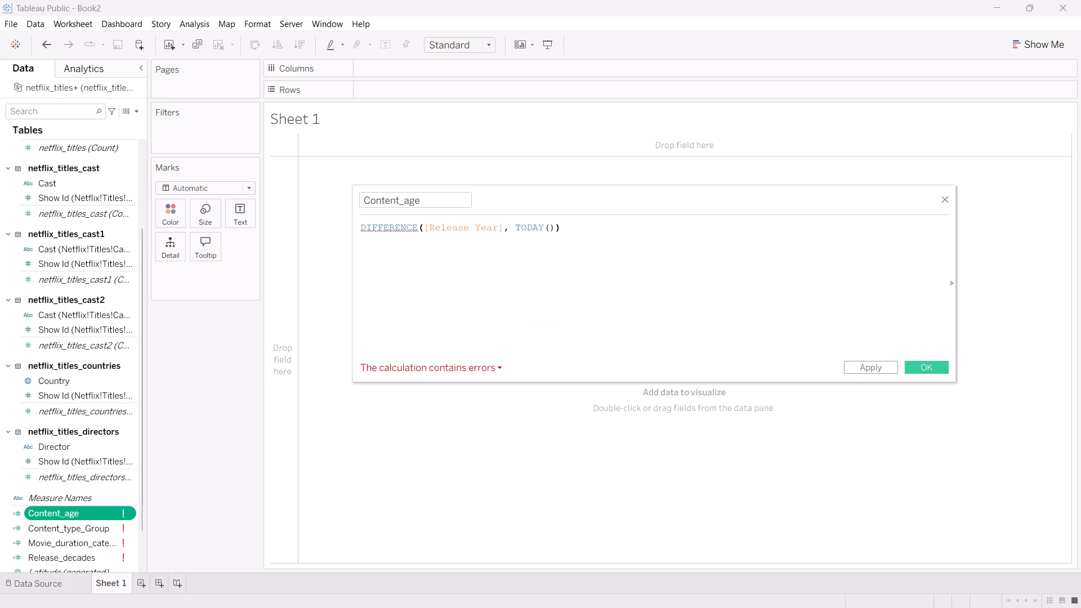
Add the YEAR function as a third argument after TODAY() in the Content_age formula.
{"action": "left_click", "coordinate": [553, 227]}
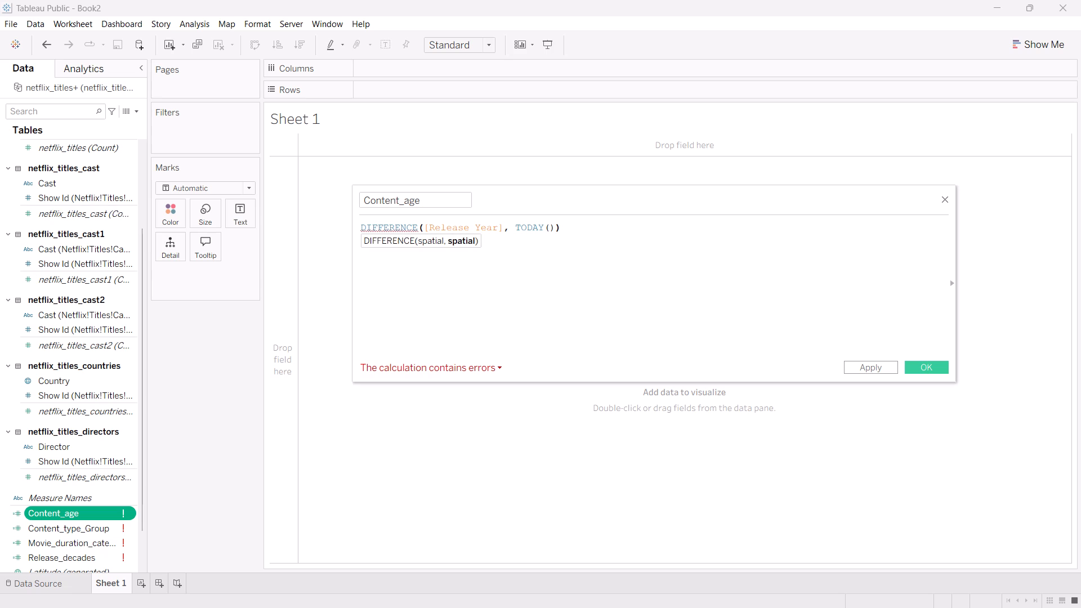
{"action": "type", "text": ","}
{"action": "key", "text": "space"}
{"action": "type", "text": "ye"}
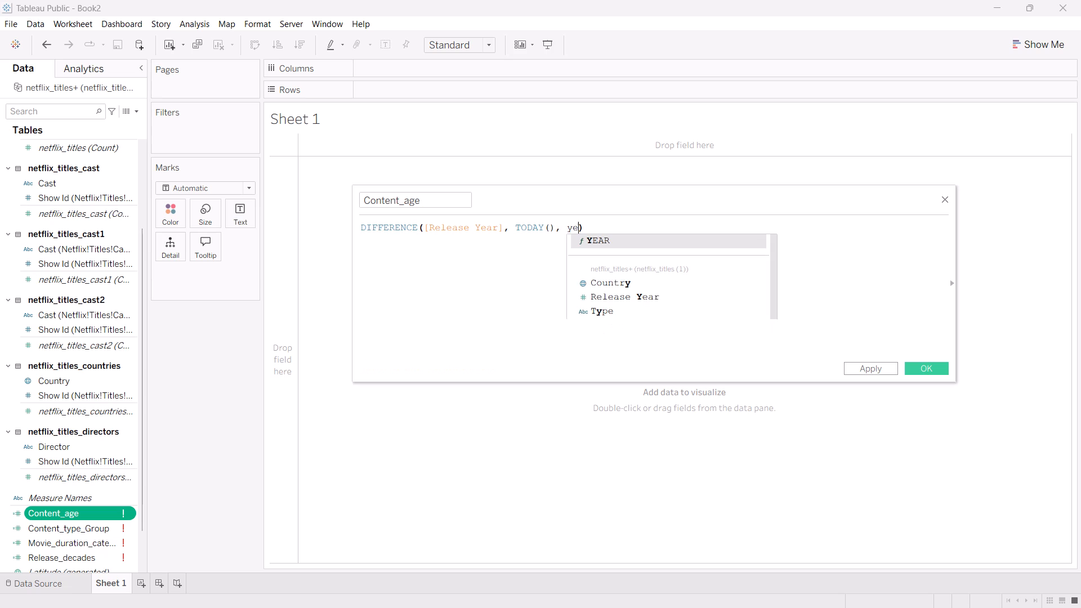
{"action": "key", "text": "Return"}
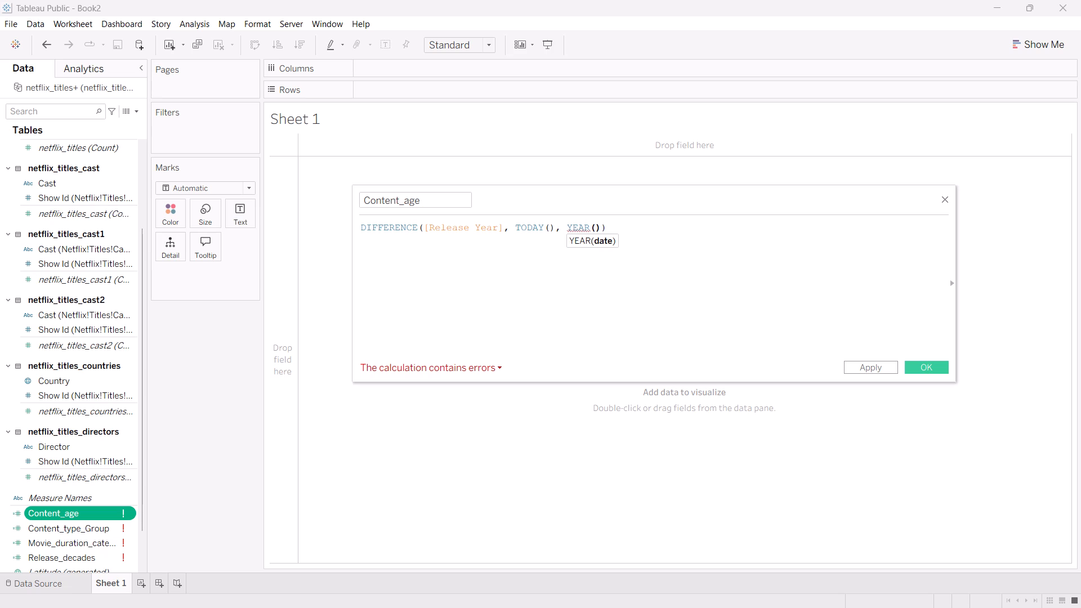
{"action": "key", "text": "BackSpace"}
{"action": "key", "text": "BackSpace"}
{"action": "key", "text": "BackSpace"}
{"action": "key", "text": "BackSpace"}
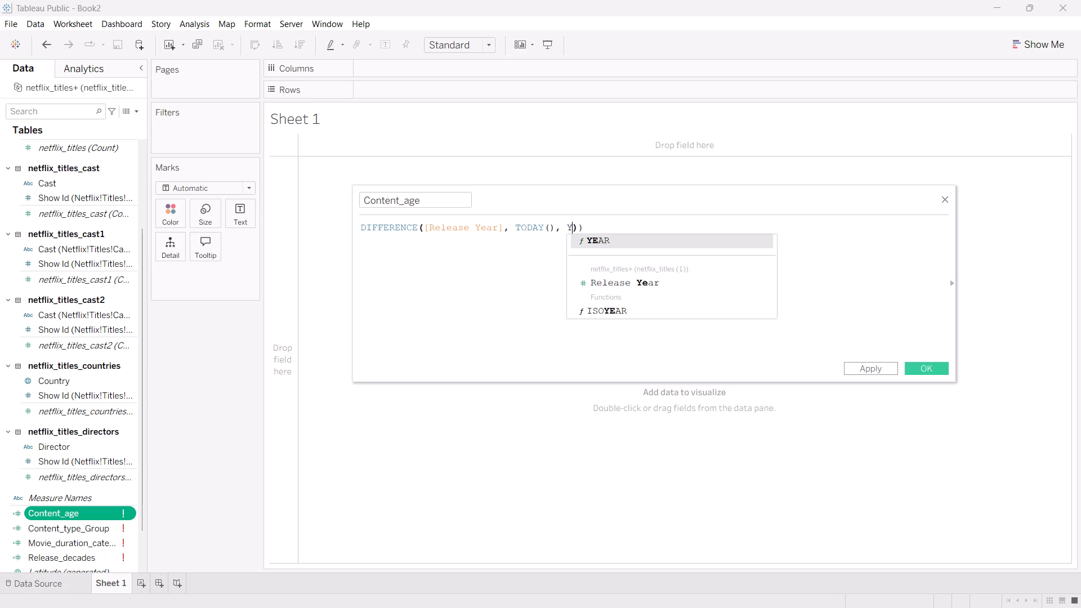
{"action": "left_click", "coordinate": [606, 242]}
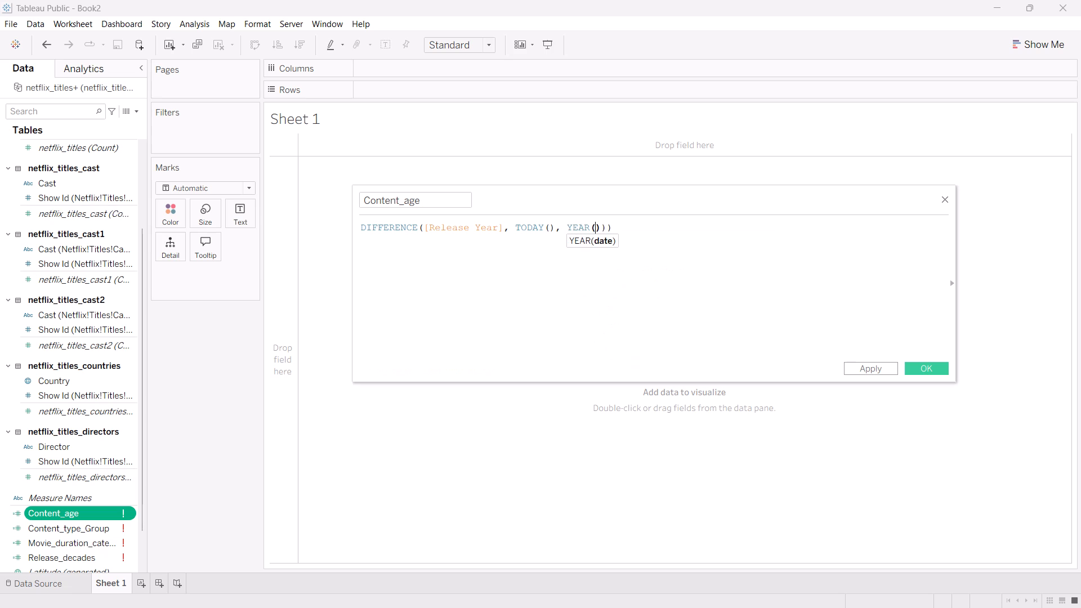
Rework the Content_age formula to DIFFERENCE([Release Year], YEAR(TODAY())), nesting TODAY inside YEAR and removing the surplus parenthesis.
{"action": "left_click_drag", "start_coordinate": [552, 227], "coordinate": [519, 231]}
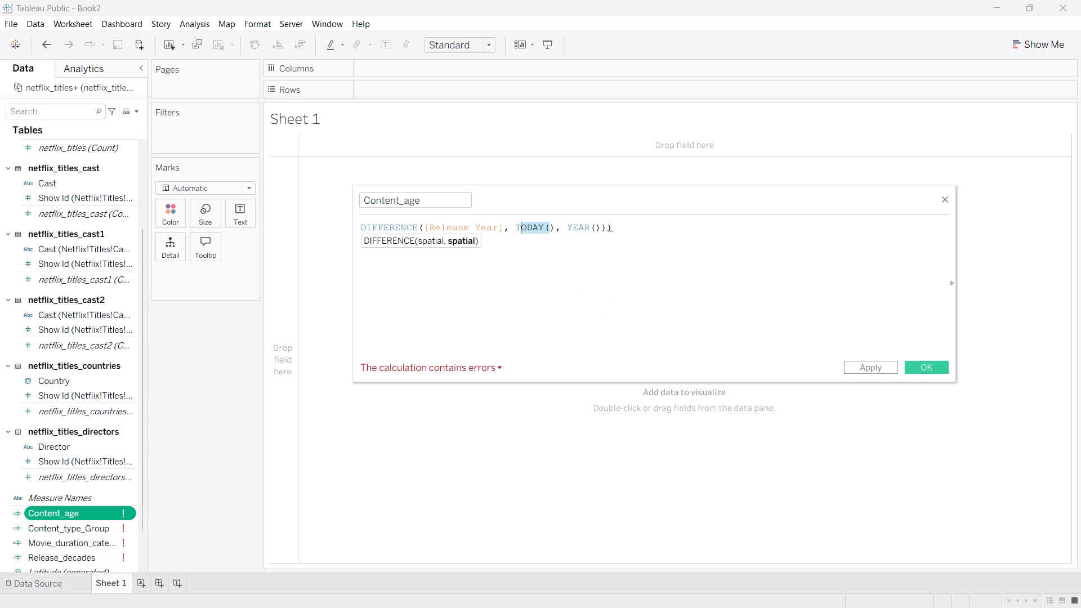
{"action": "left_click_drag", "start_coordinate": [519, 231], "coordinate": [517, 231]}
{"action": "key", "text": "BackSpace"}
{"action": "key", "text": "Right"}
{"action": "key", "text": "BackSpace"}
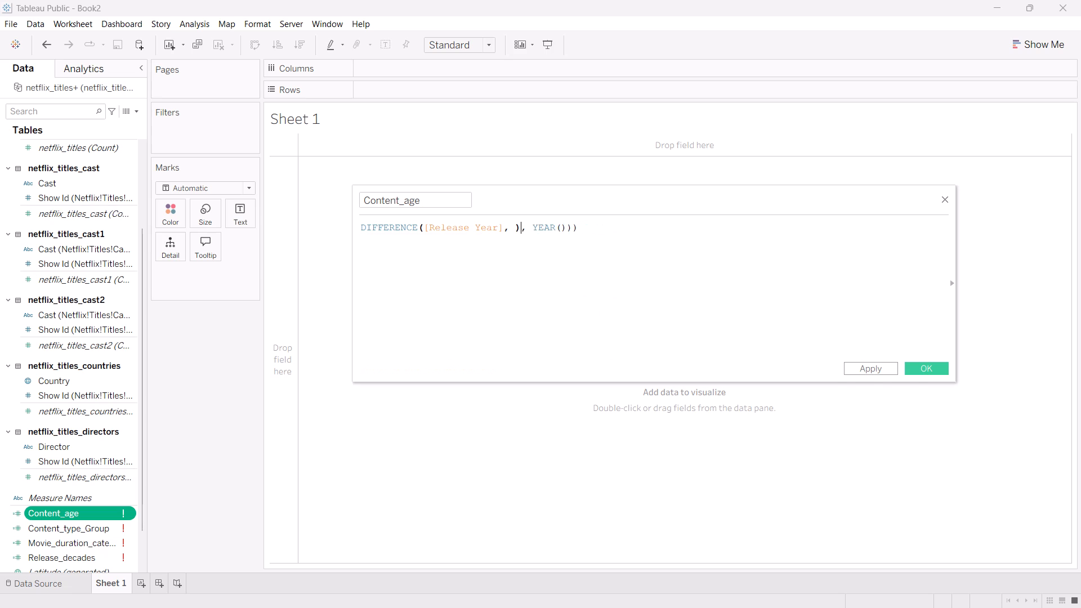
{"action": "key", "text": "Right"}
{"action": "key", "text": "BackSpace"}
{"action": "key", "text": "BackSpace"}
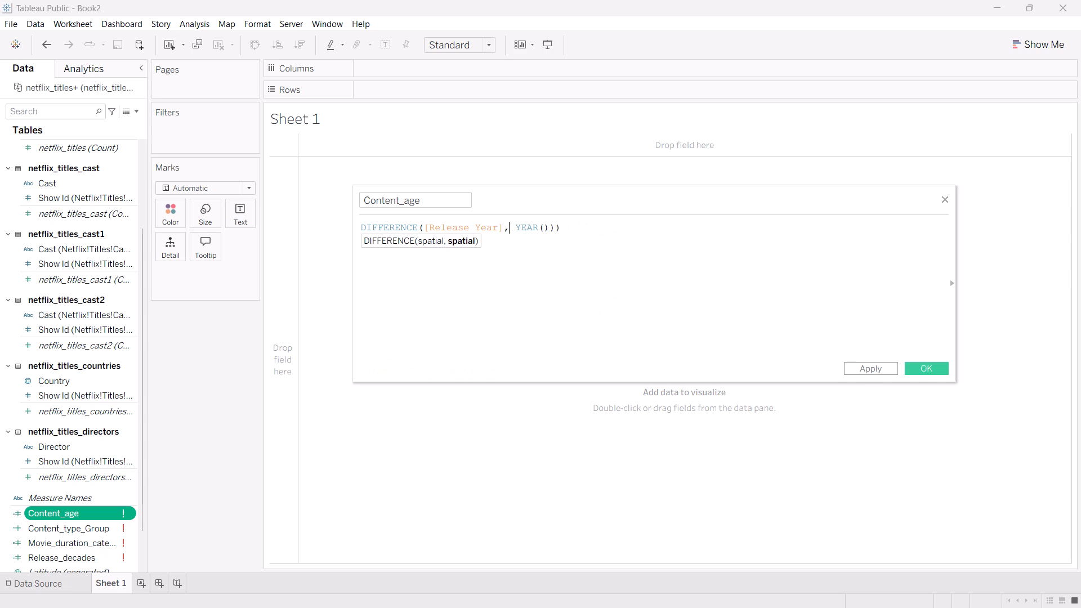
{"action": "left_click", "coordinate": [544, 229]}
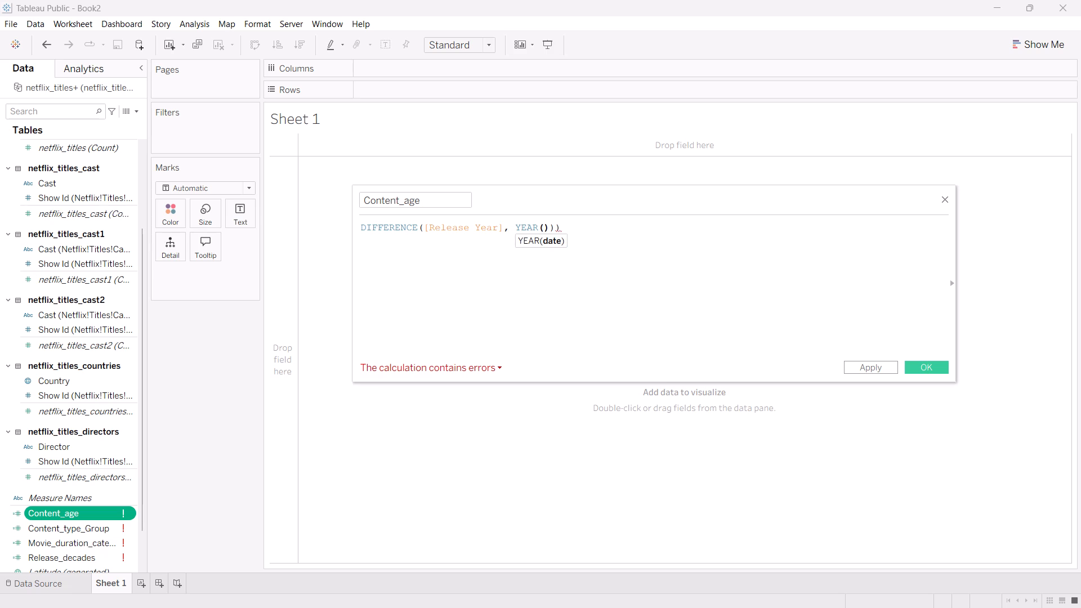
{"action": "type", "text": "to"}
{"action": "key", "text": "Return"}
{"action": "left_click", "coordinate": [601, 230]}
{"action": "key", "text": "BackSpace"}
Create a new calculated field named Content_availability_gap, leaving its formula empty.
{"action": "left_click", "coordinate": [136, 109]}
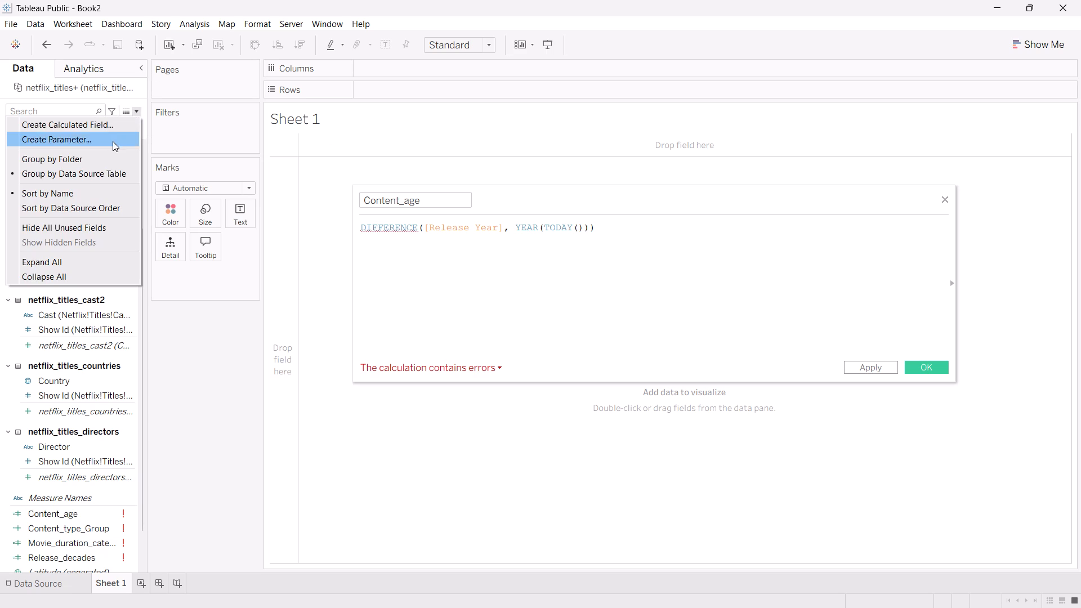
{"action": "left_click", "coordinate": [97, 127]}
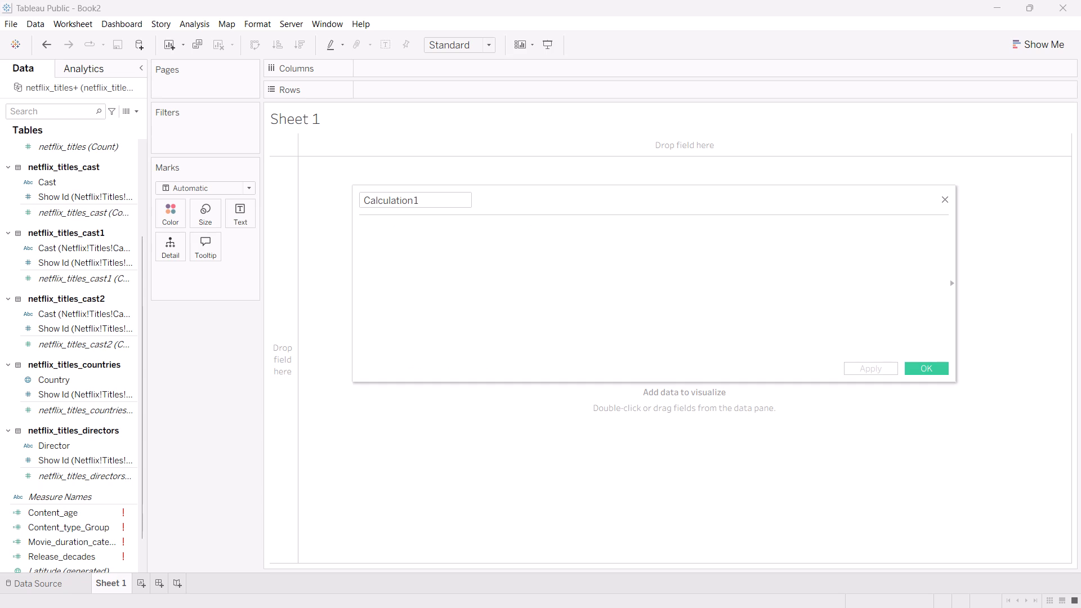
{"action": "left_click_drag", "start_coordinate": [431, 196], "coordinate": [271, 197]}
{"action": "key", "text": "BackSpace"}
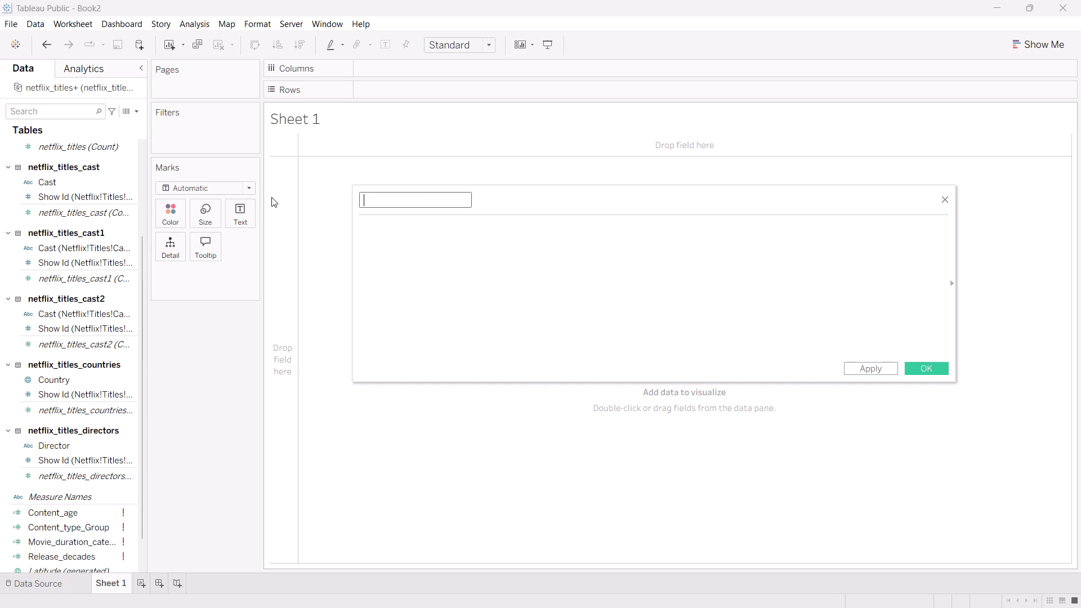
{"action": "type", "text": "Content"}
{"action": "type", "text": "_a"}
{"action": "type", "text": "vilabil"}
{"action": "type", "text": "ity"}
{"action": "type", "text": "_gap"}
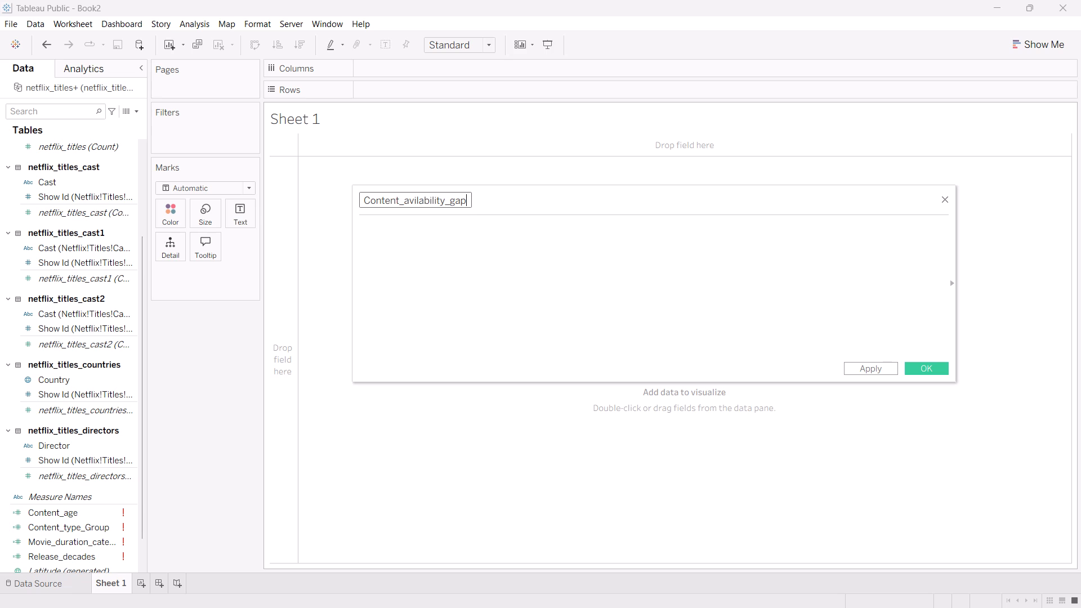
{"action": "left_click", "coordinate": [415, 203]}
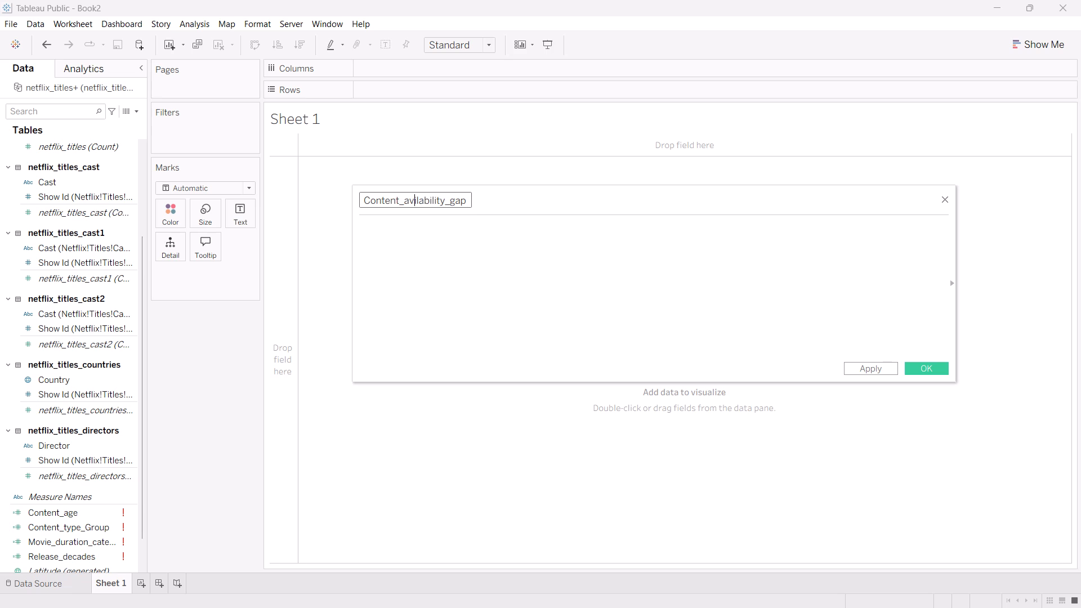
{"action": "key", "text": "a"}
{"action": "left_click", "coordinate": [929, 374]}
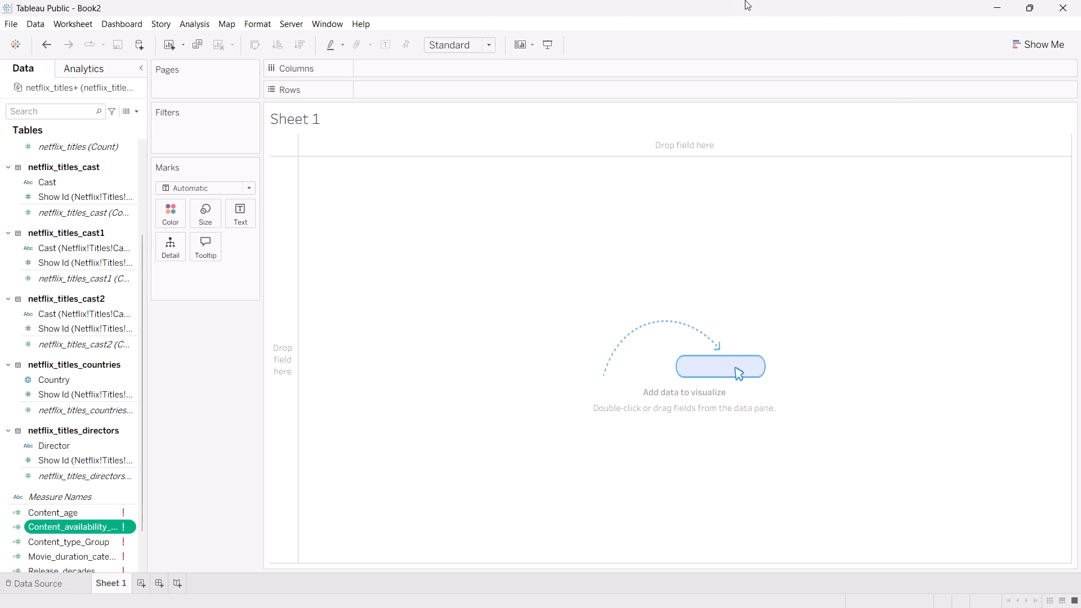
Create another calculated field named Content_classification_based_on_rating, leaving its formula empty.
{"action": "left_click", "coordinate": [139, 111]}
{"action": "left_click", "coordinate": [109, 126]}
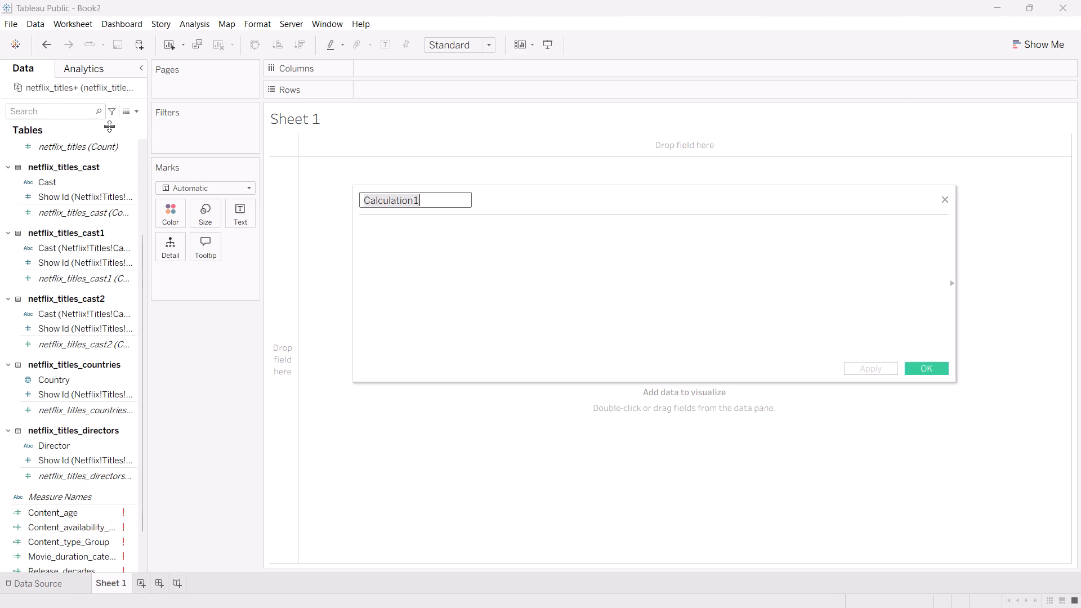
{"action": "key", "text": "BackSpace"}
{"action": "key", "text": "shift+c"}
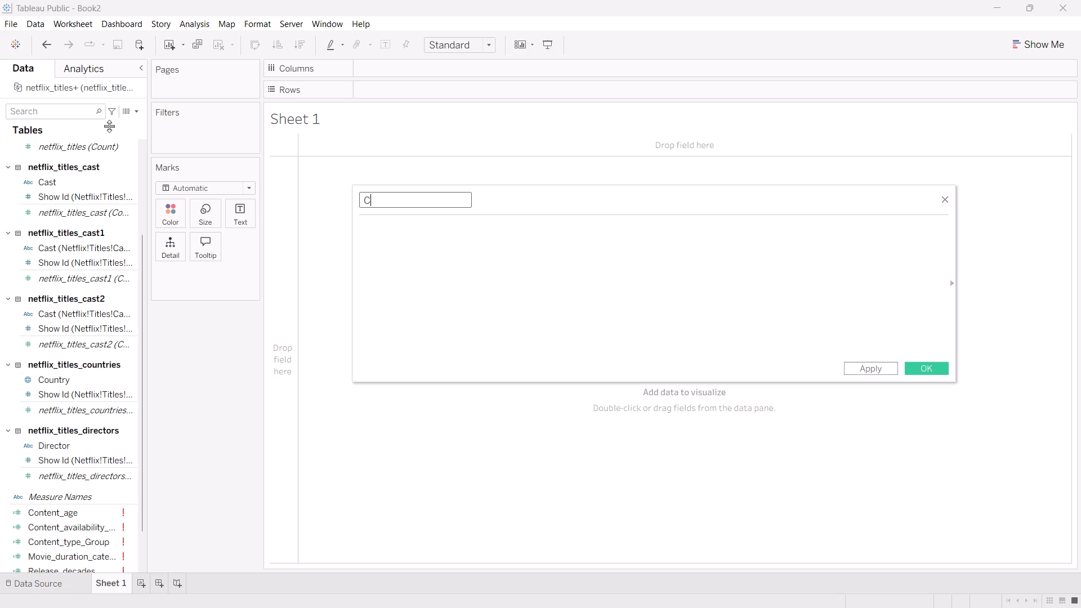
{"action": "type", "text": "ontent"}
{"action": "type", "text": "_cal"}
{"action": "type", "text": "ss"}
{"action": "type", "text": "++**"}
{"action": "key", "text": "BackSpace"}
{"action": "key", "text": "BackSpace"}
{"action": "key", "text": "BackSpace"}
{"action": "key", "text": "BackSpace"}
{"action": "key", "text": "BackSpace"}
{"action": "key", "text": "BackSpace"}
{"action": "key", "text": "BackSpace"}
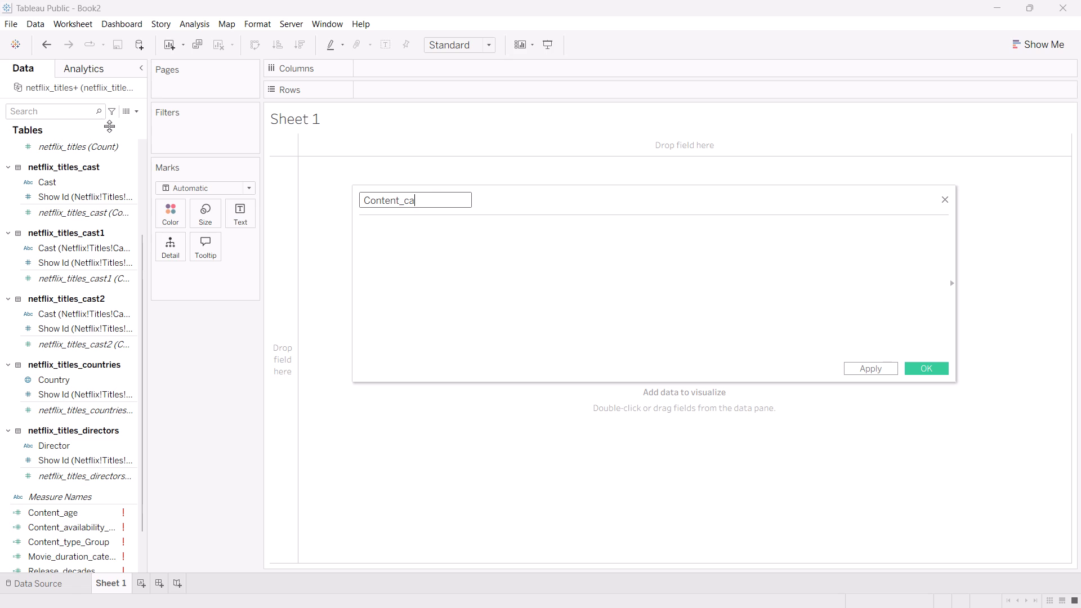
{"action": "key", "text": "BackSpace"}
{"action": "type", "text": "lassification"}
{"action": "type", "text": "_based"}
{"action": "key", "text": "shift+underscore"}
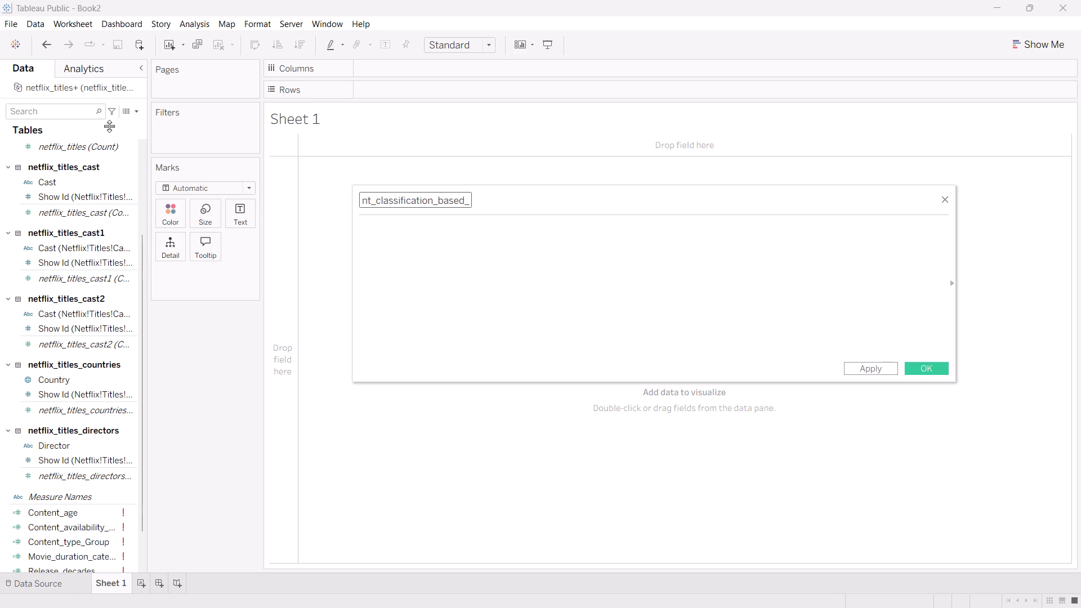
{"action": "type", "text": "on_rating"}
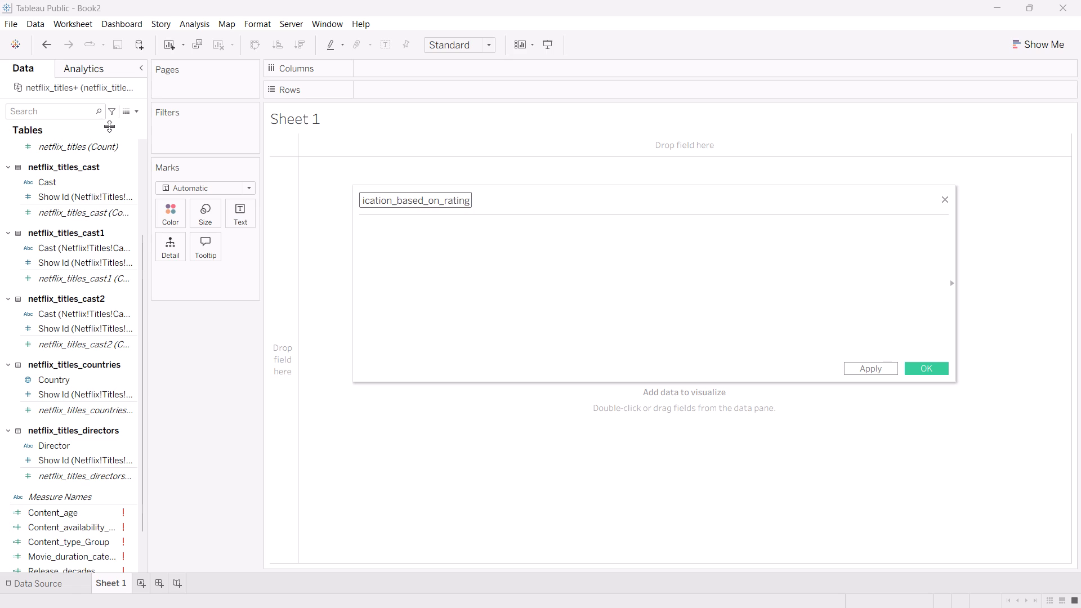
{"action": "key", "text": "Return"}
{"action": "left_click", "coordinate": [923, 364]}
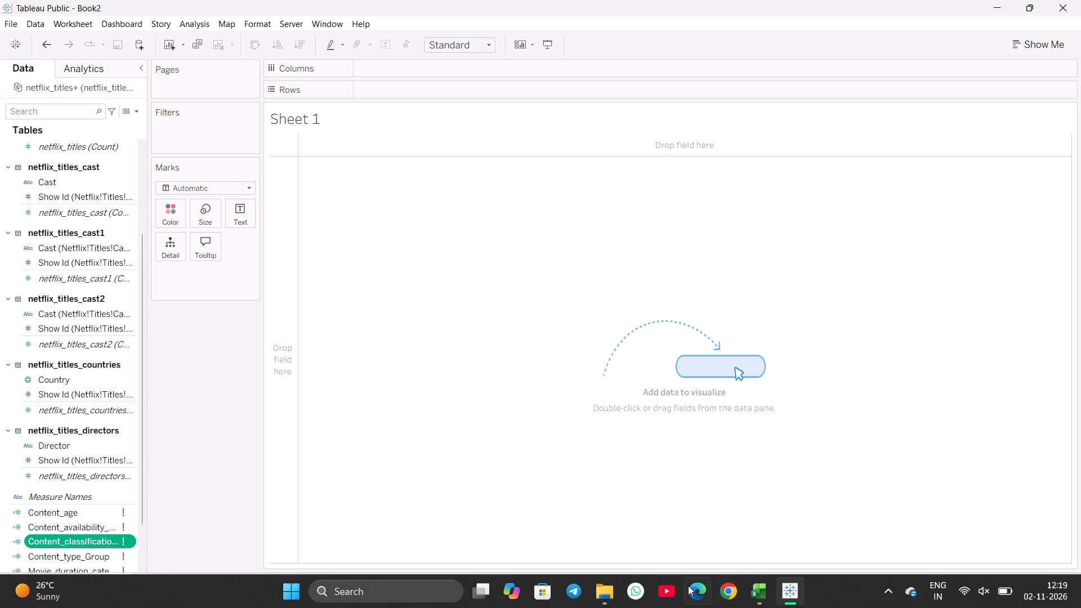
{"action": "left_click", "coordinate": [733, 596]}
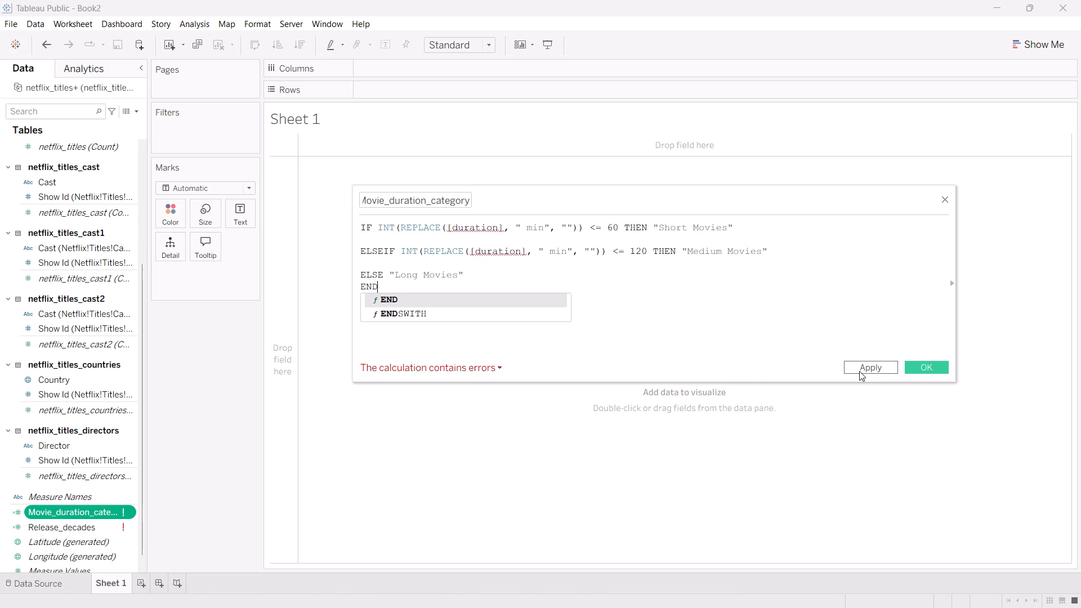
{"action": "left_click", "coordinate": [859, 371]}
{"action": "left_click", "coordinate": [918, 365]}
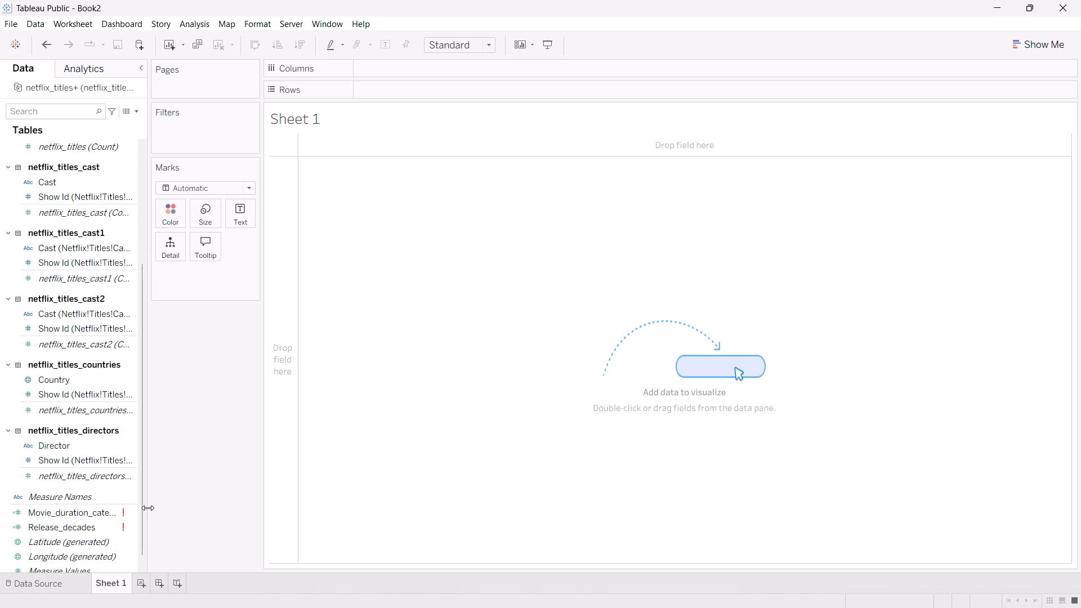
Open the Movie_duration_category calculation for editing, and copy the duration_minutes column header from the netflix_titles sheet in Excel.
{"action": "left_click", "coordinate": [128, 511]}
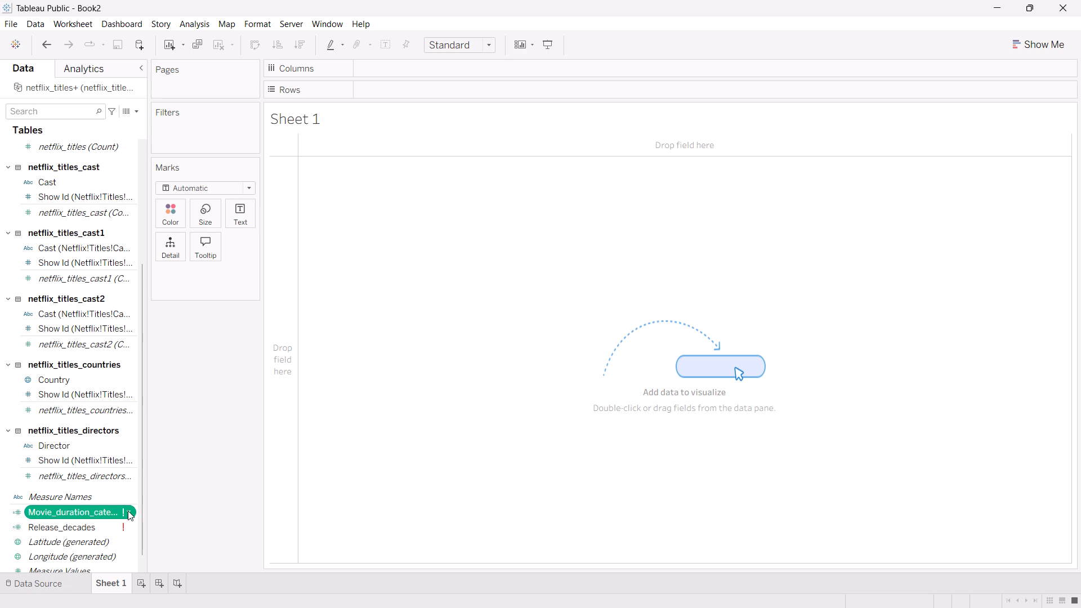
{"action": "left_click", "coordinate": [157, 264]}
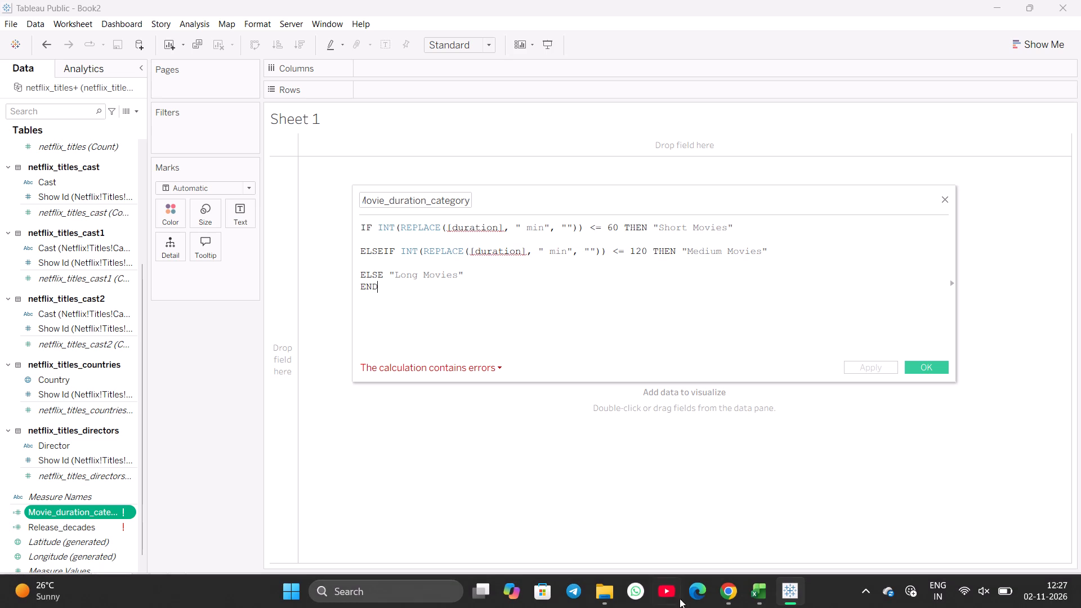
{"action": "left_click", "coordinate": [714, 531]}
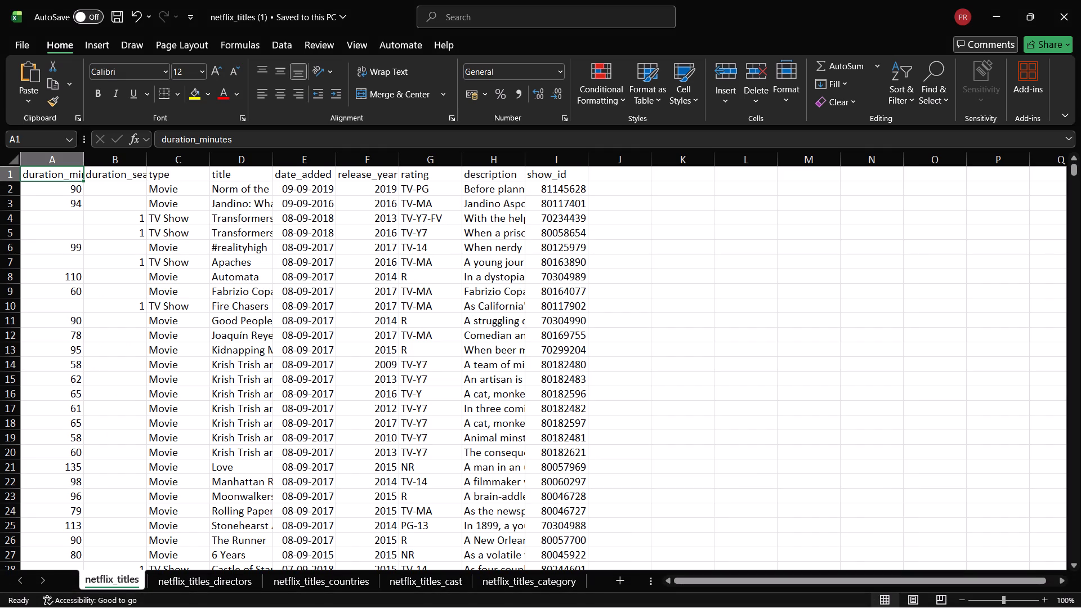
{"action": "scroll", "coordinate": [455, 391], "scroll_direction": "up", "scroll_amount": 1}
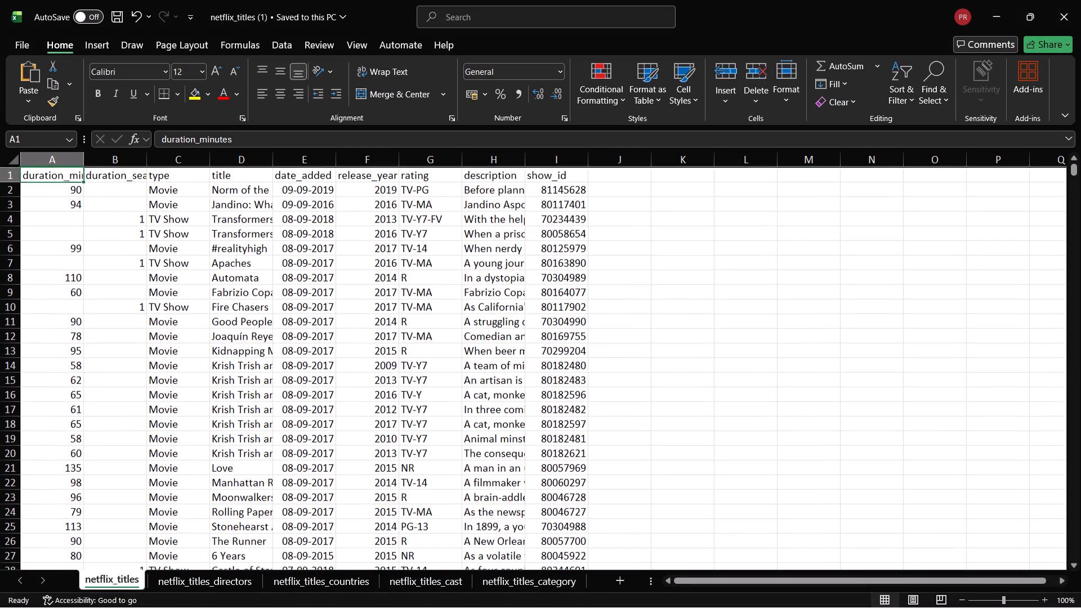
{"action": "left_click", "coordinate": [67, 179]}
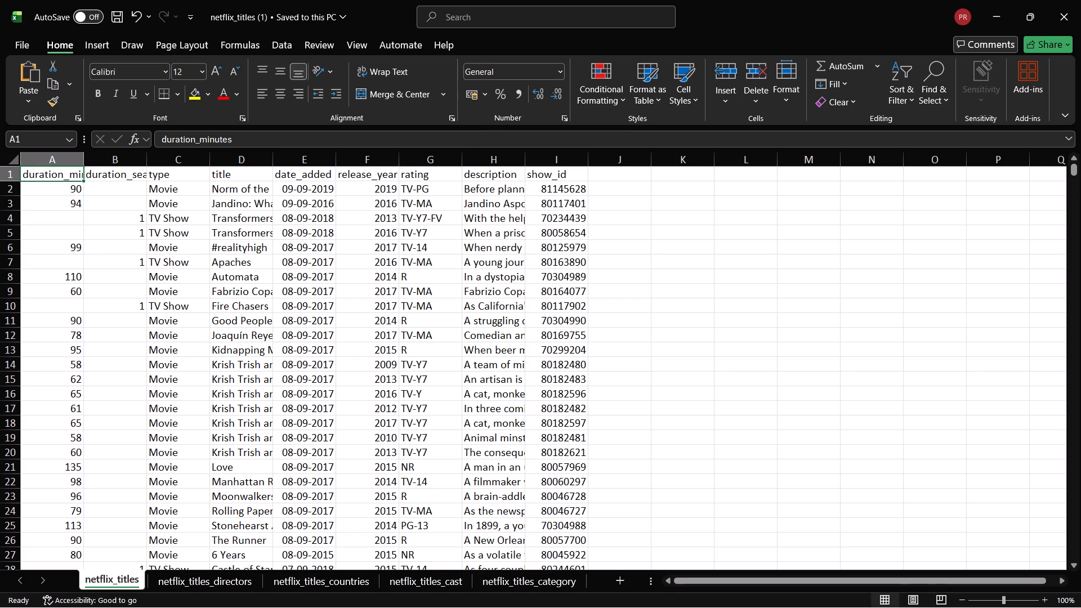
{"action": "left_click", "coordinate": [71, 174]}
{"action": "double_click", "coordinate": [71, 174]}
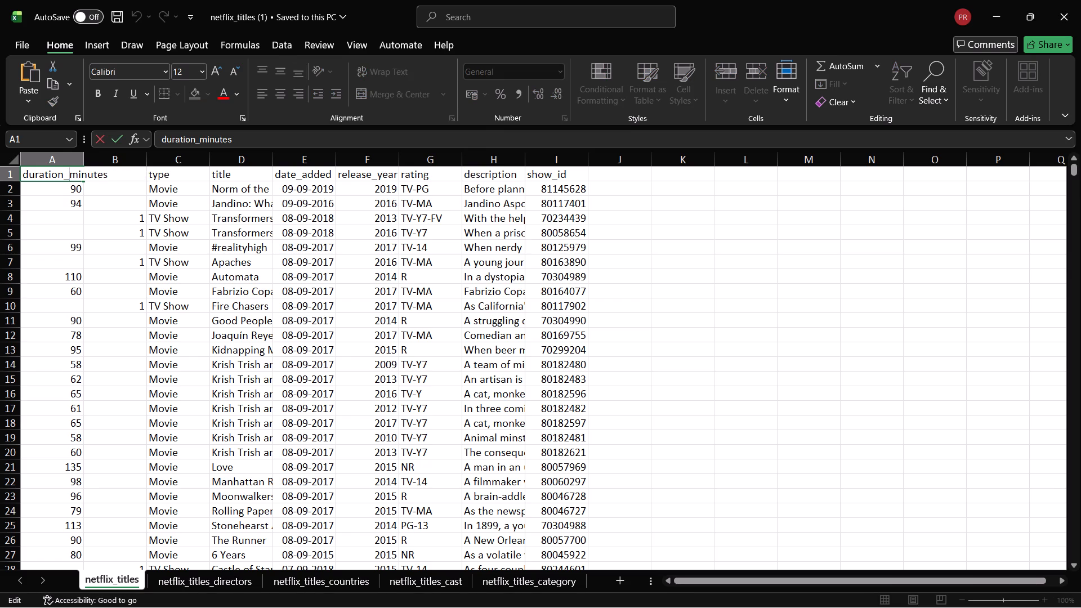
{"action": "key", "text": "ctrl+a"}
{"action": "key", "text": "ctrl+c"}
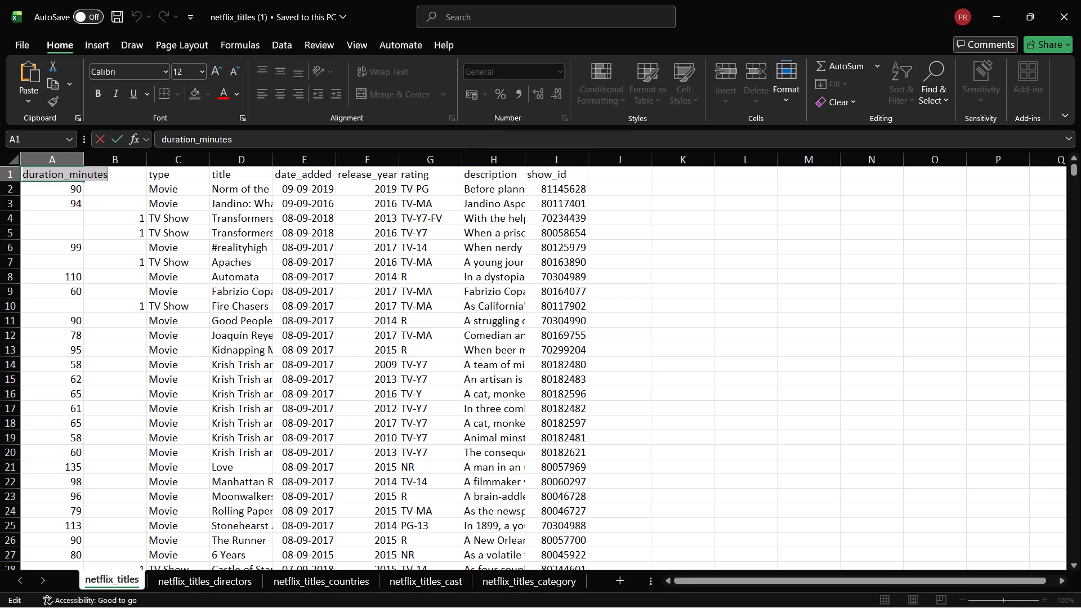
In Tableau Public, replace both [duration] references in the Movie_duration_category formula with [duration_minutes], applying and saving the calculation.
{"action": "left_click", "coordinate": [791, 595]}
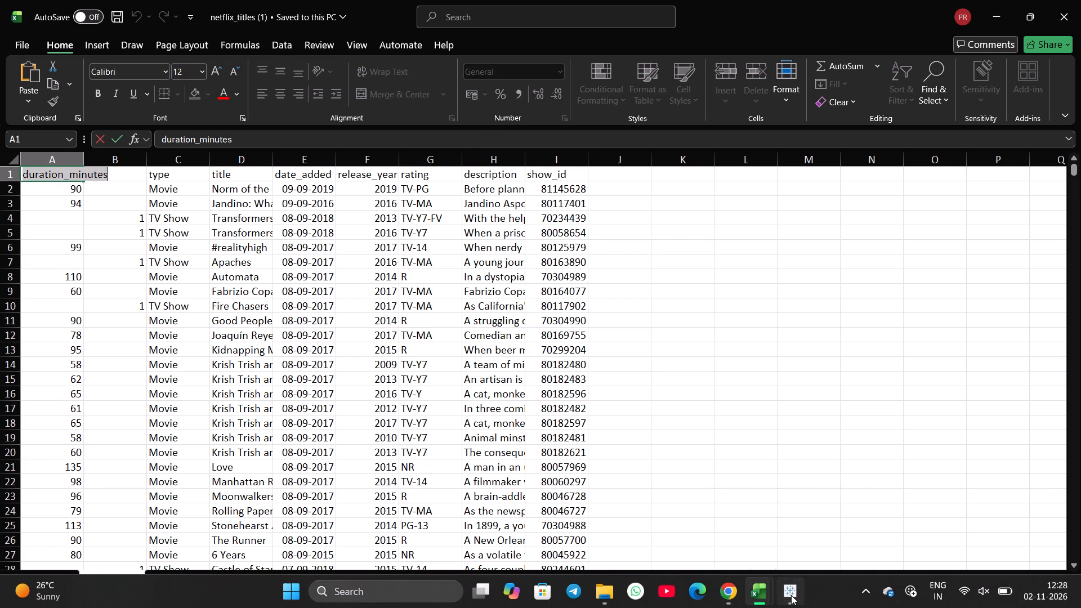
{"action": "double_click", "coordinate": [477, 229]}
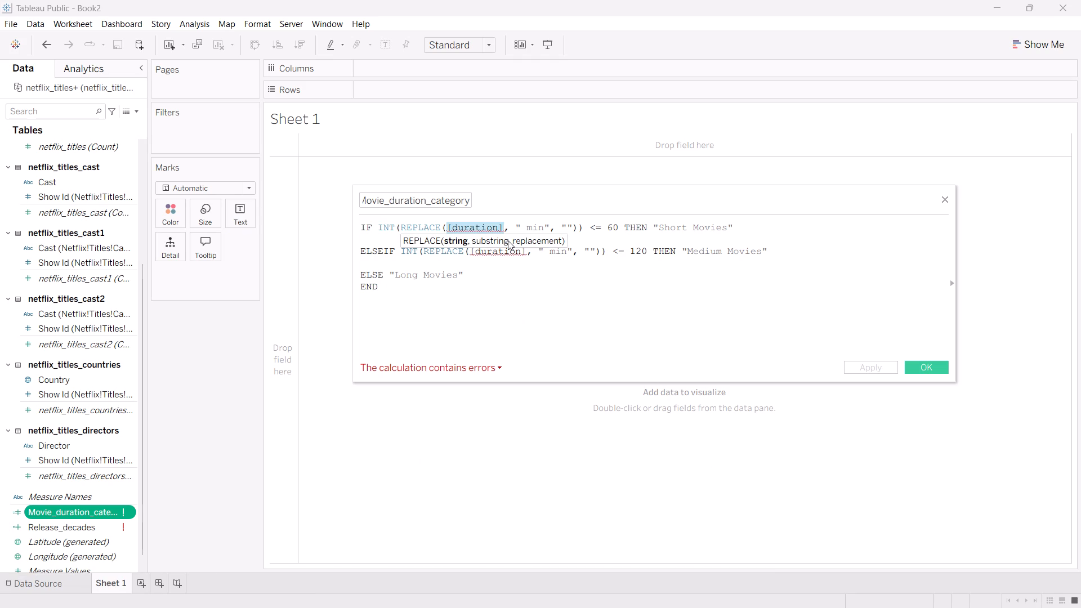
{"action": "left_click", "coordinate": [502, 229]}
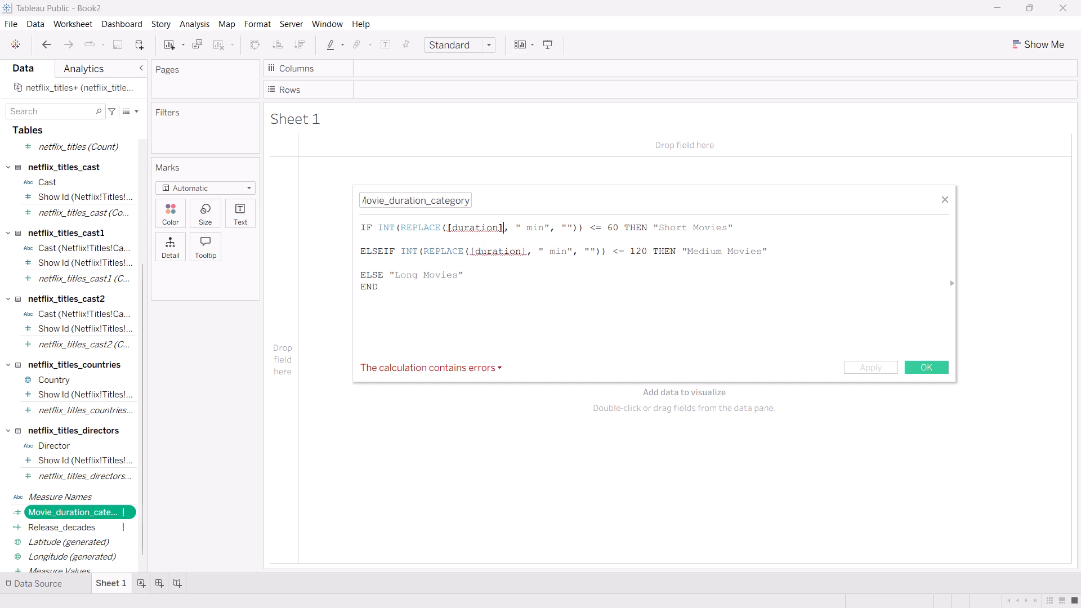
{"action": "left_click", "coordinate": [498, 228]}
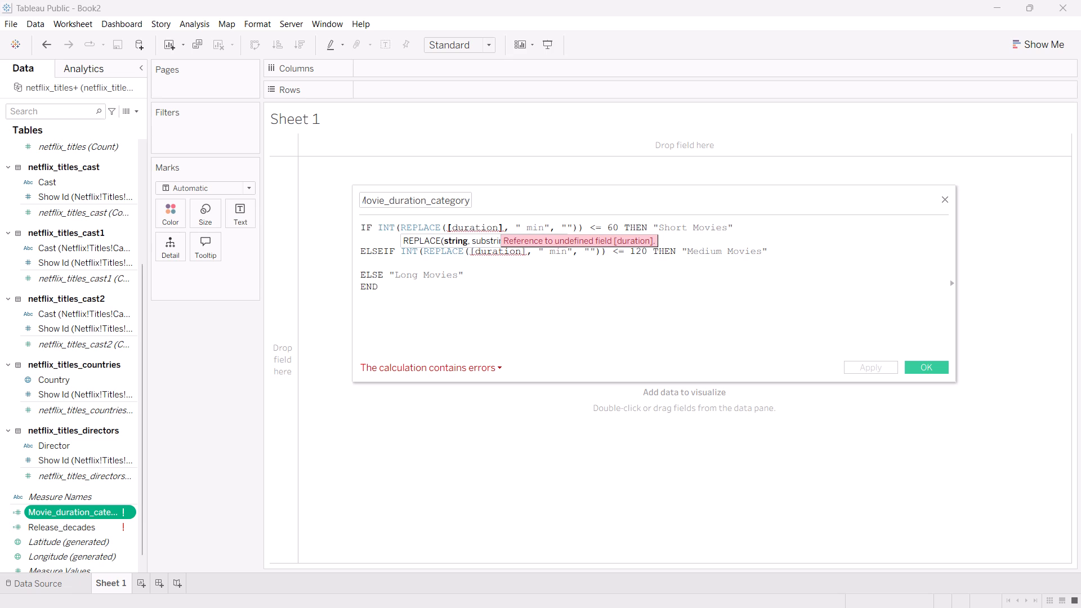
{"action": "key", "text": "BackSpace"}
{"action": "key", "text": "BackSpace"}
{"action": "key", "text": "BackSpace"}
{"action": "key", "text": "BackSpace"}
{"action": "key", "text": "BackSpace"}
{"action": "key", "text": "BackSpace"}
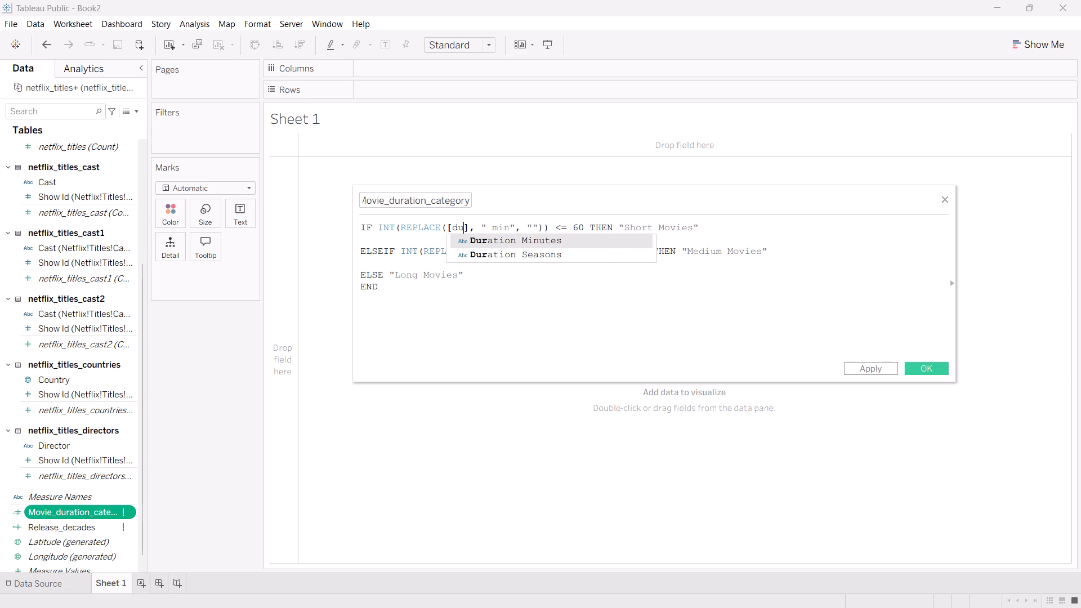
{"action": "key", "text": "BackSpace"}
{"action": "key", "text": "BackSpace"}
{"action": "key", "text": "ctrl+v"}
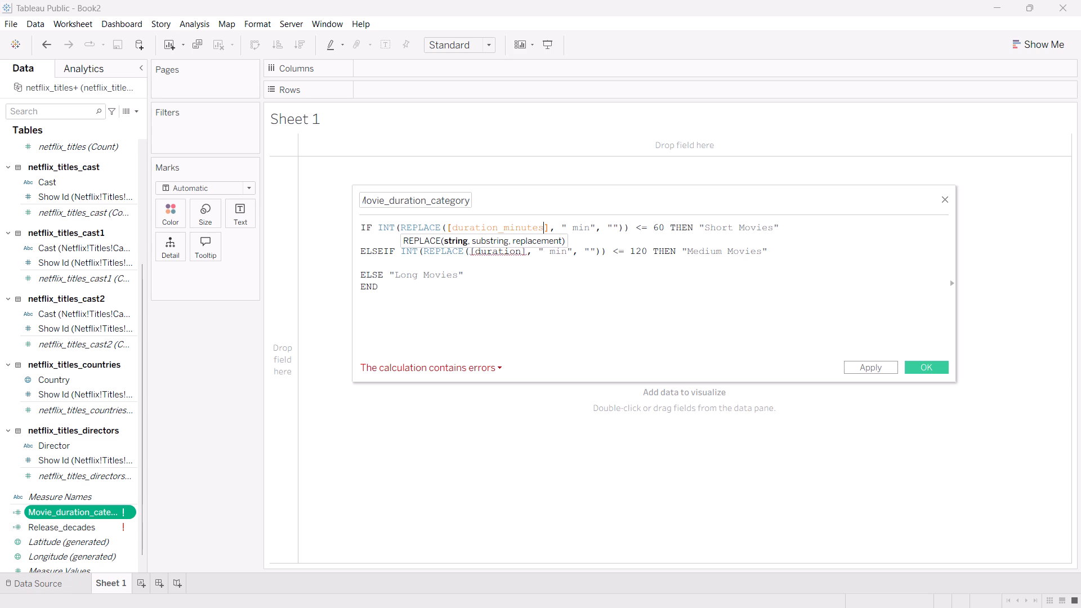
{"action": "left_click", "coordinate": [521, 254]}
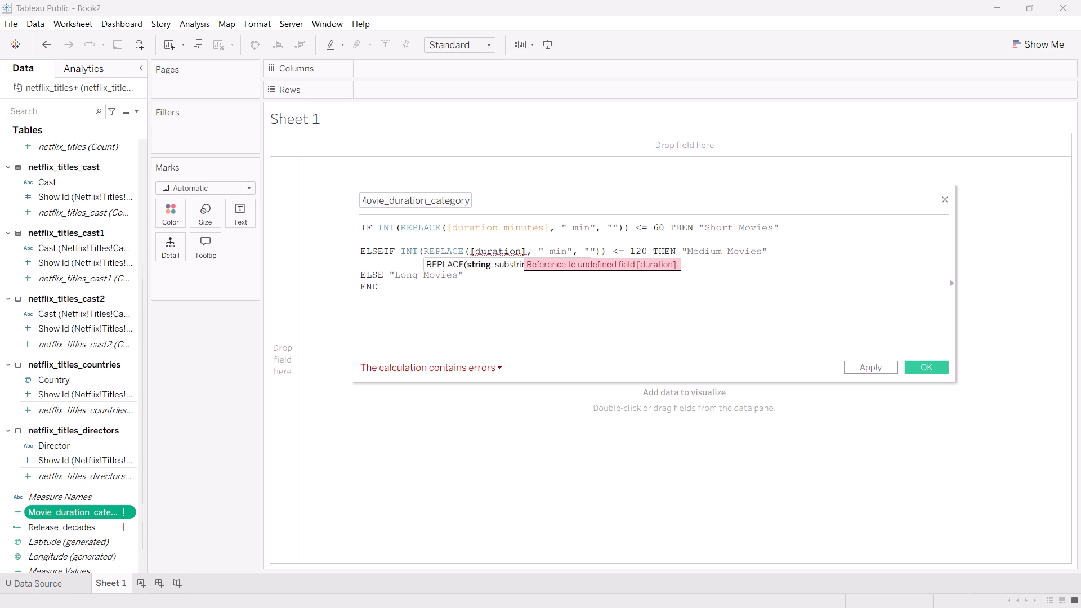
{"action": "left_click_drag", "start_coordinate": [521, 254], "coordinate": [474, 255]}
{"action": "key", "text": "ctrl+v"}
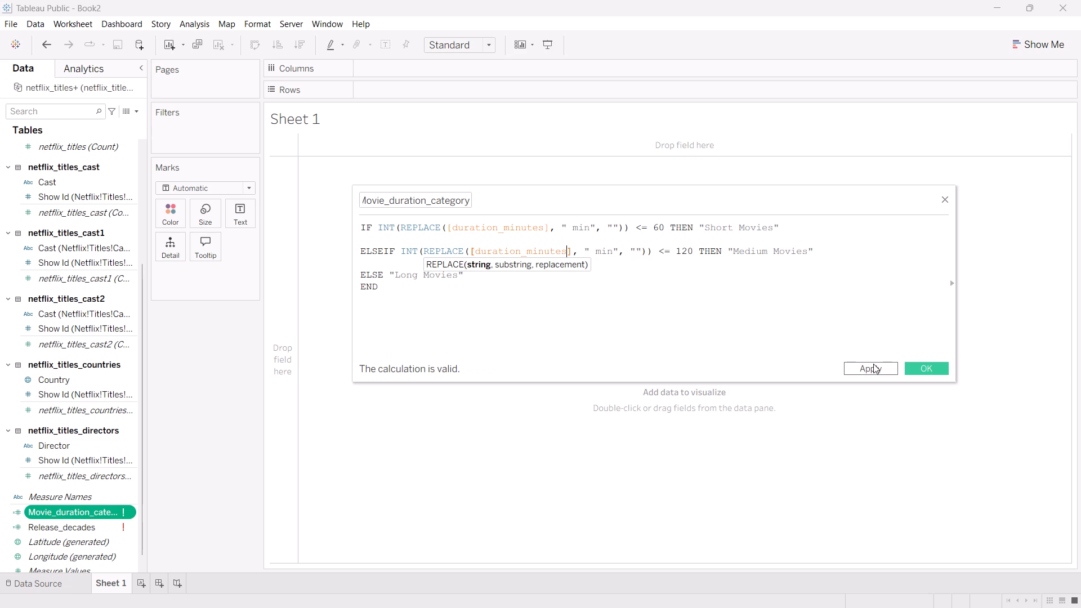
{"action": "left_click", "coordinate": [872, 367]}
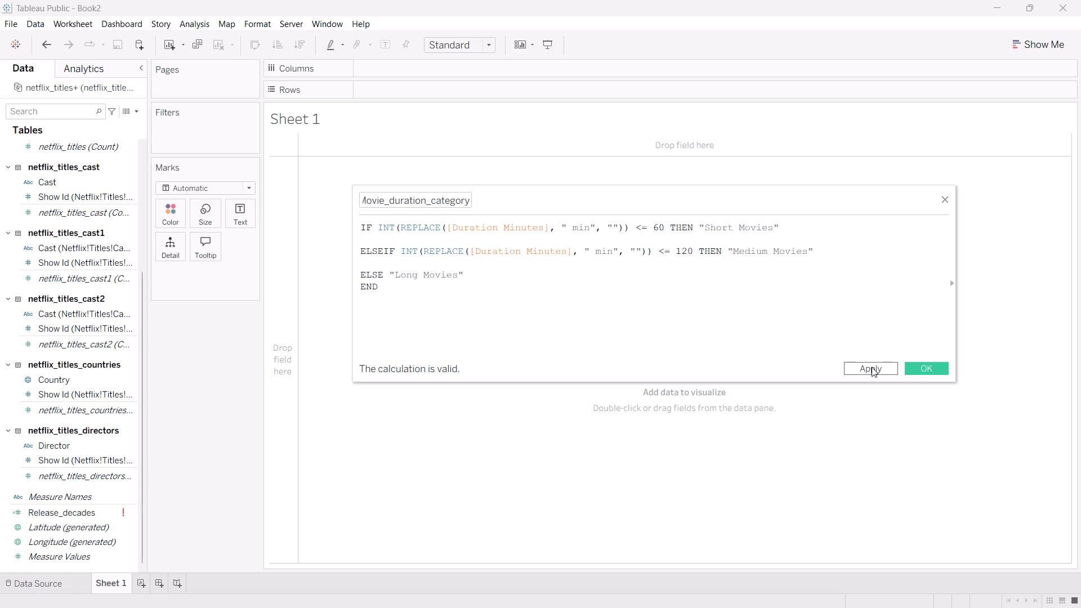
{"action": "left_click", "coordinate": [921, 367]}
{"action": "left_click", "coordinate": [130, 514]}
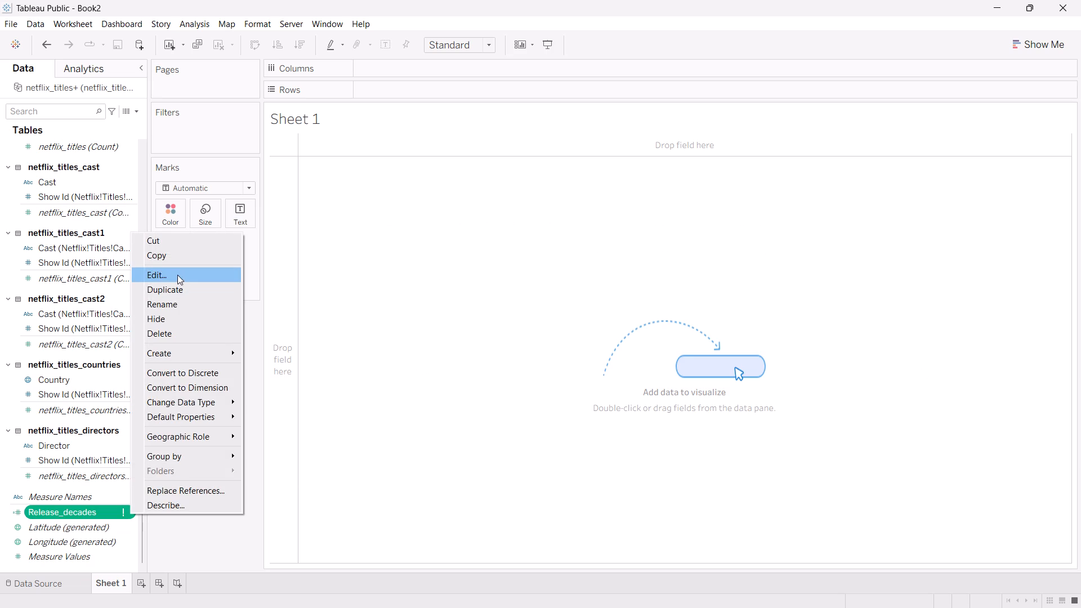
{"action": "left_click", "coordinate": [177, 275]}
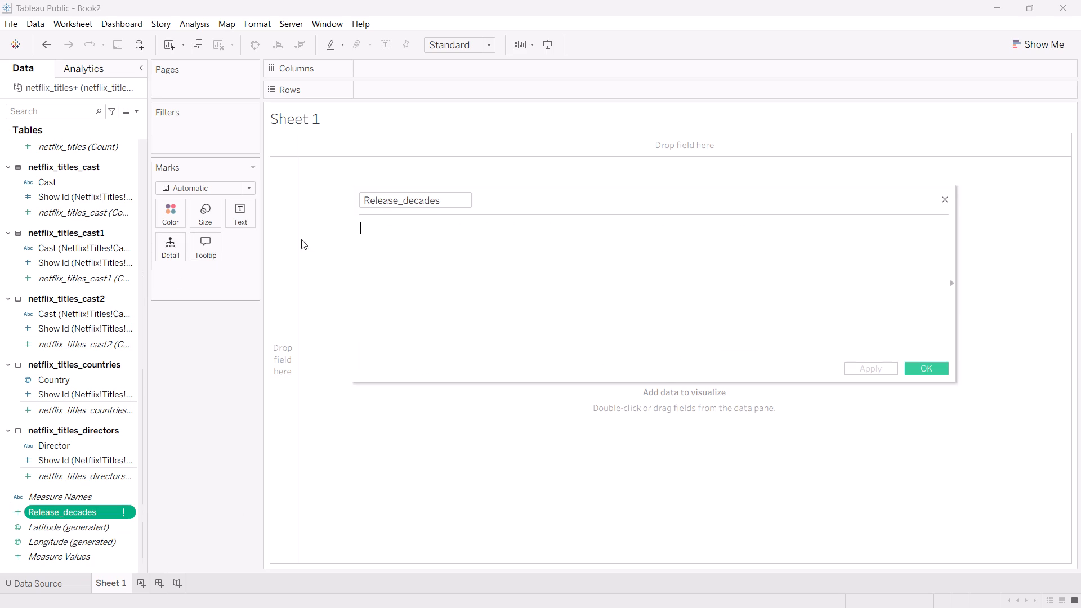
{"action": "left_click_drag", "start_coordinate": [441, 203], "coordinate": [349, 211]}
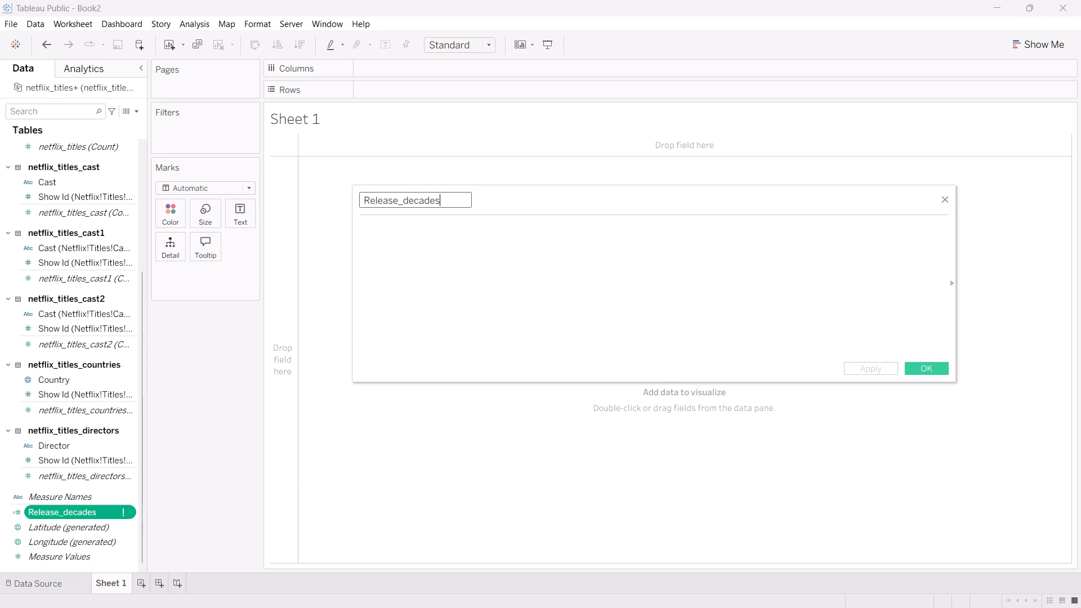
{"action": "left_click_drag", "start_coordinate": [349, 211], "coordinate": [342, 199]}
{"action": "key", "text": "ctrl+c"}
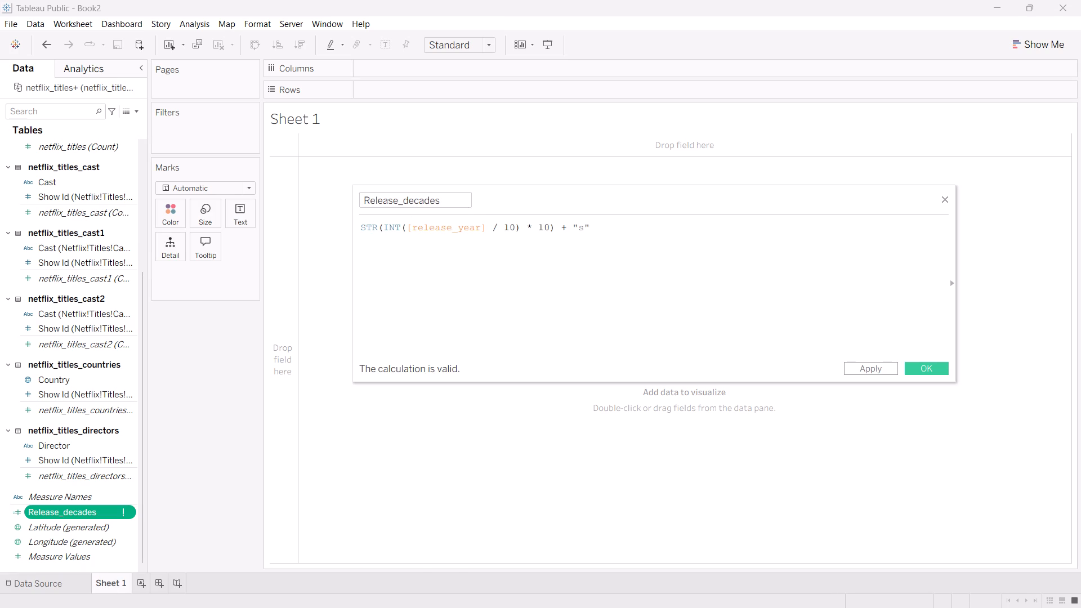
{"action": "left_click", "coordinate": [875, 366]}
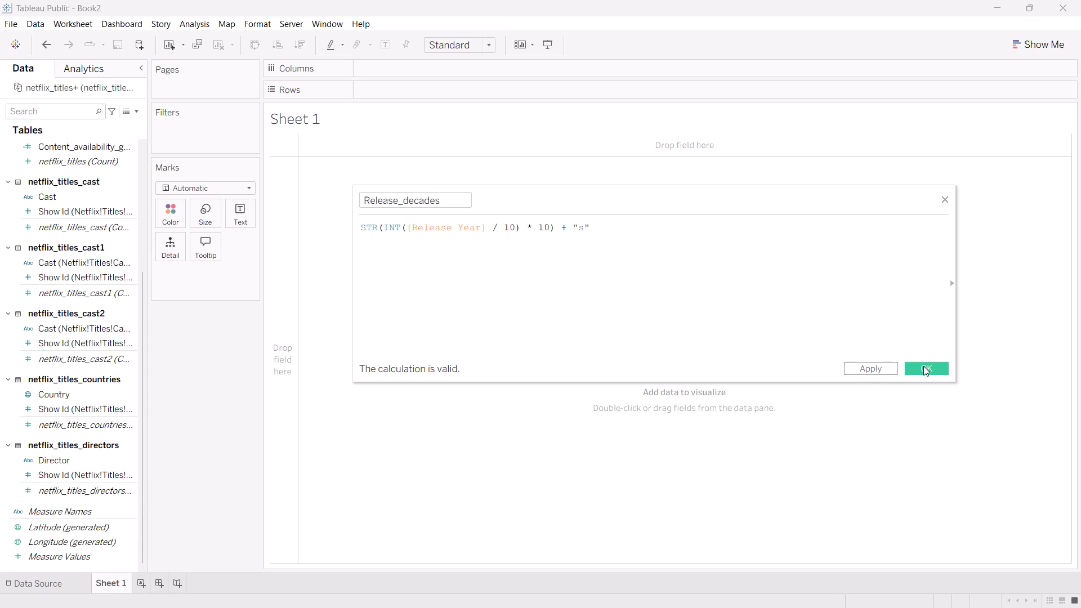
{"action": "left_click", "coordinate": [923, 366]}
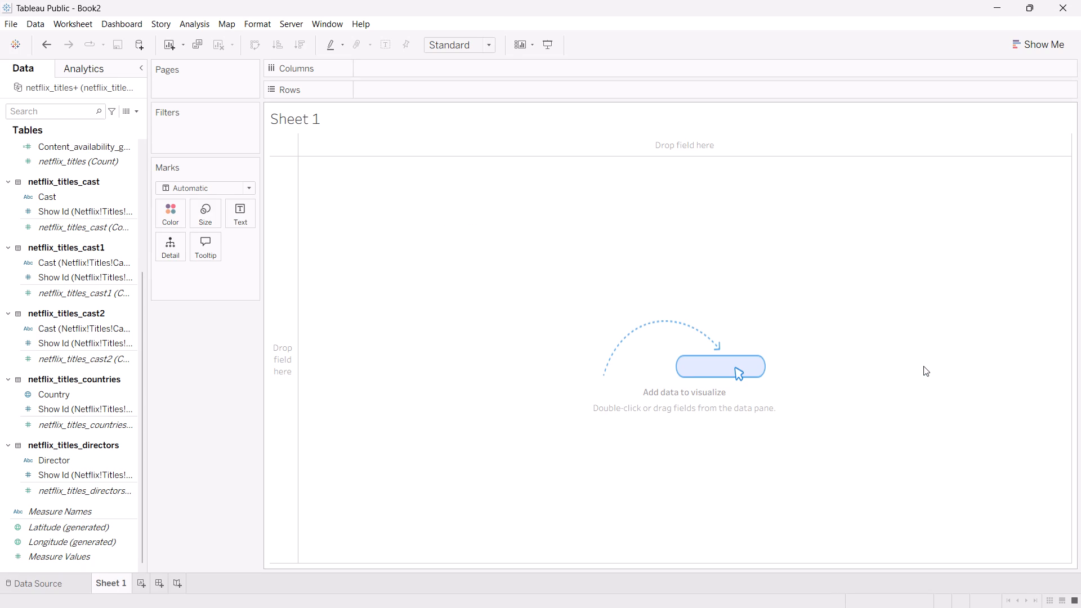
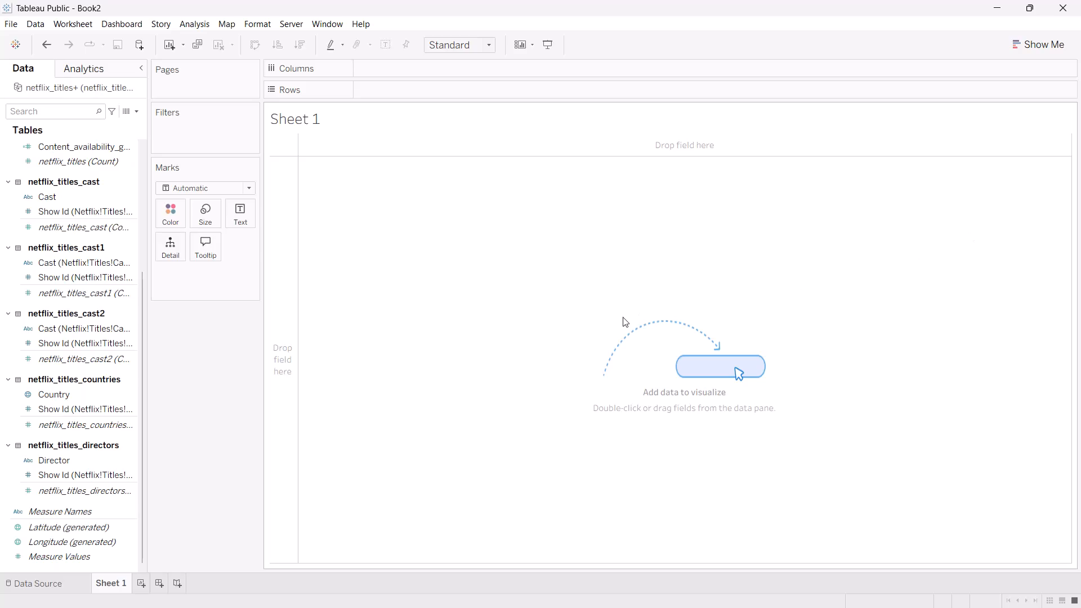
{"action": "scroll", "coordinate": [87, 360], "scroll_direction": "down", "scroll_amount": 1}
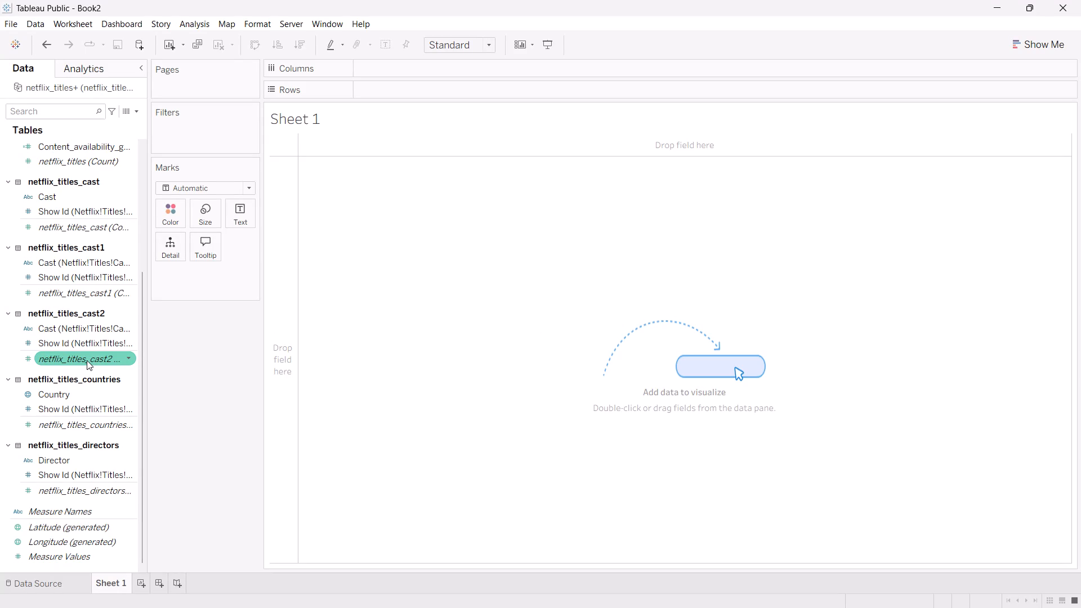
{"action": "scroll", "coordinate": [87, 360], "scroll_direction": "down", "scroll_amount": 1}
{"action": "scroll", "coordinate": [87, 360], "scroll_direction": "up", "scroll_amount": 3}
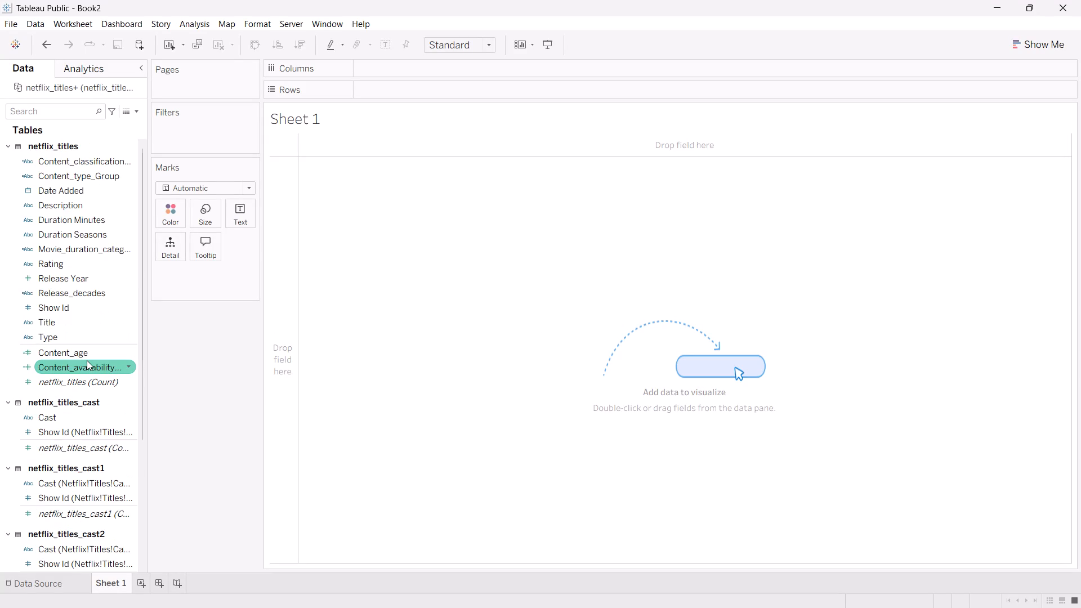
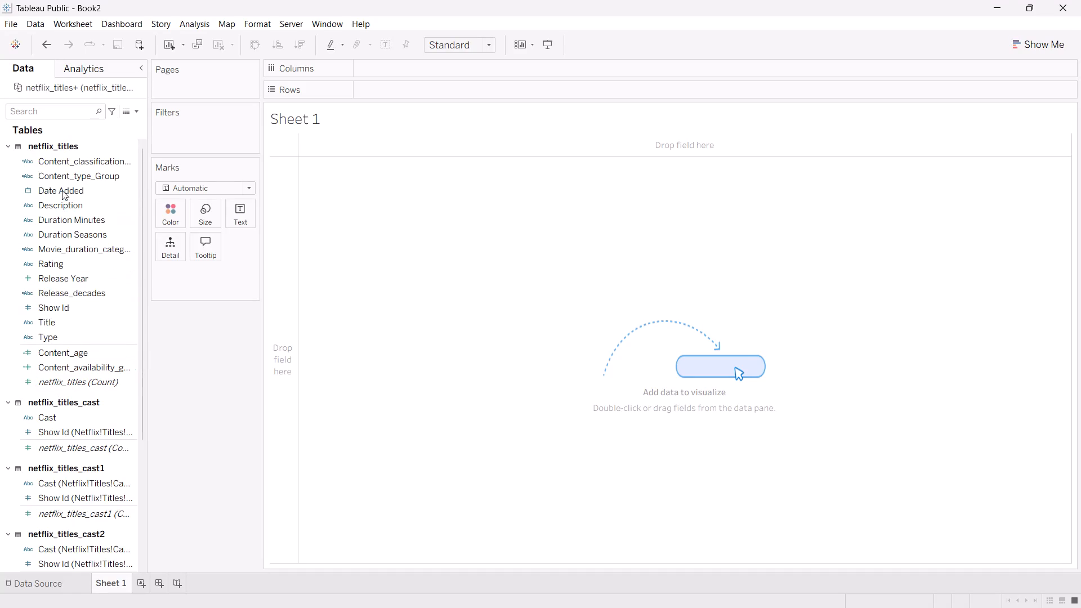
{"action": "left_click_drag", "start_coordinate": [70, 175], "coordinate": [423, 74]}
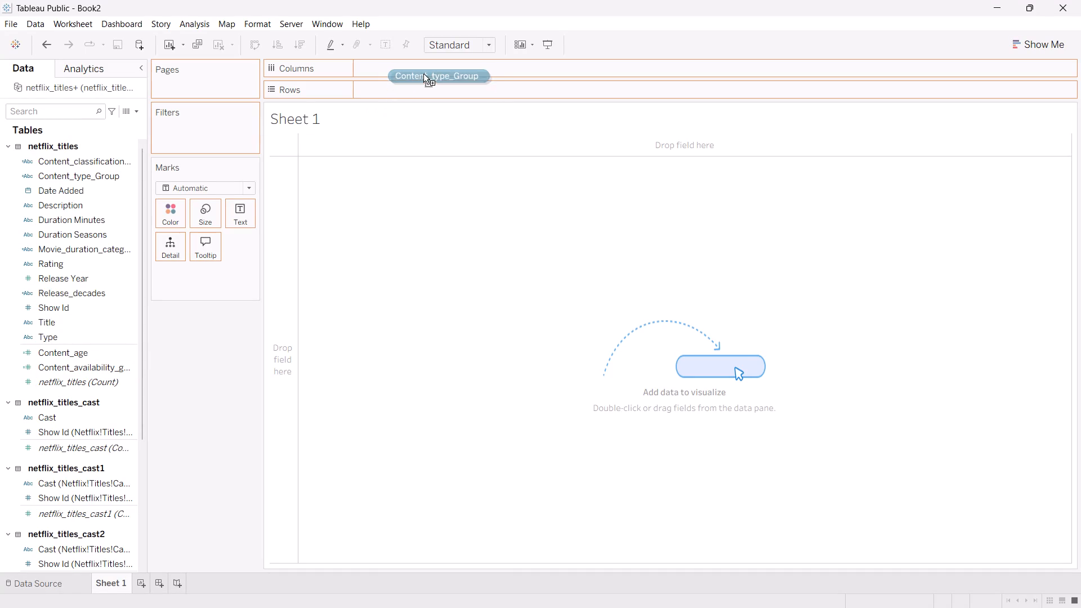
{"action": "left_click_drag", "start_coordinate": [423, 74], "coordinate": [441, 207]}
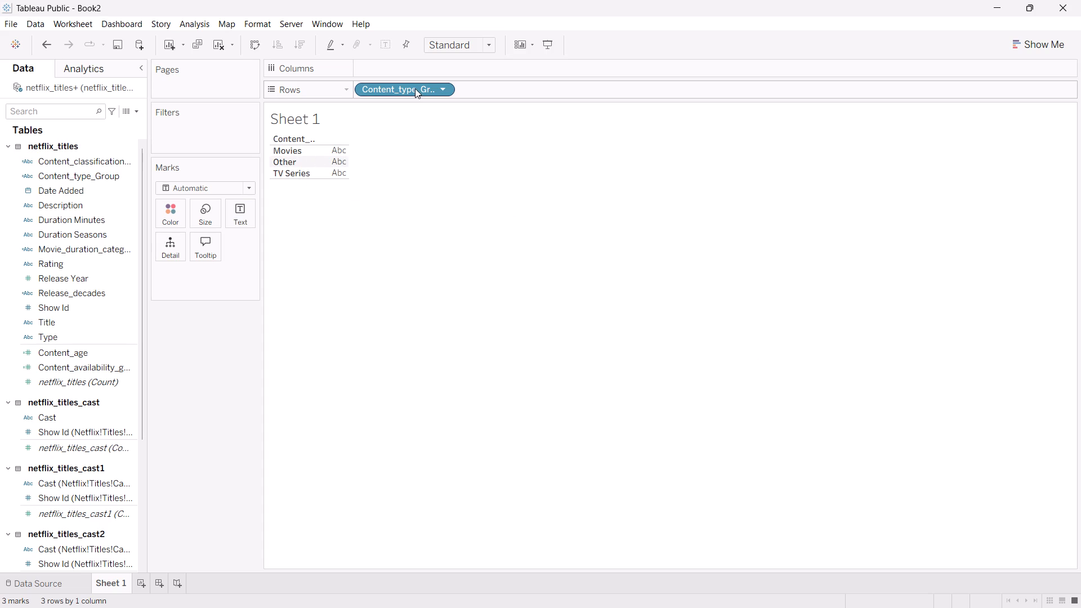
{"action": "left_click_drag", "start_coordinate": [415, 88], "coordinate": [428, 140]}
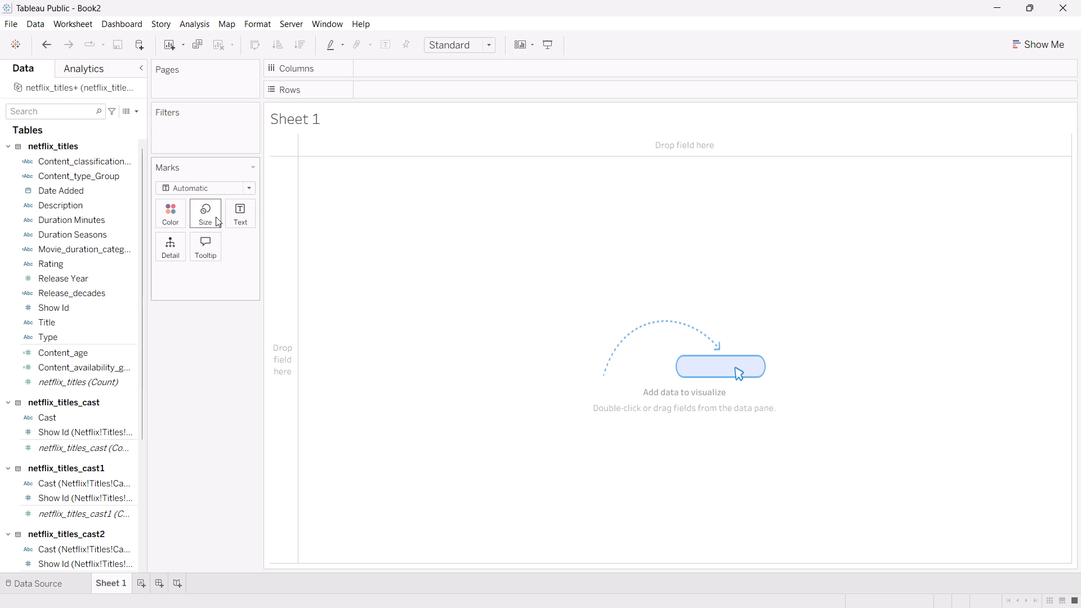
Build a sheet with Content_classification_based_on_rating on the rows and Title on the columns, adding all Title members.
{"action": "left_click_drag", "start_coordinate": [78, 162], "coordinate": [346, 141]}
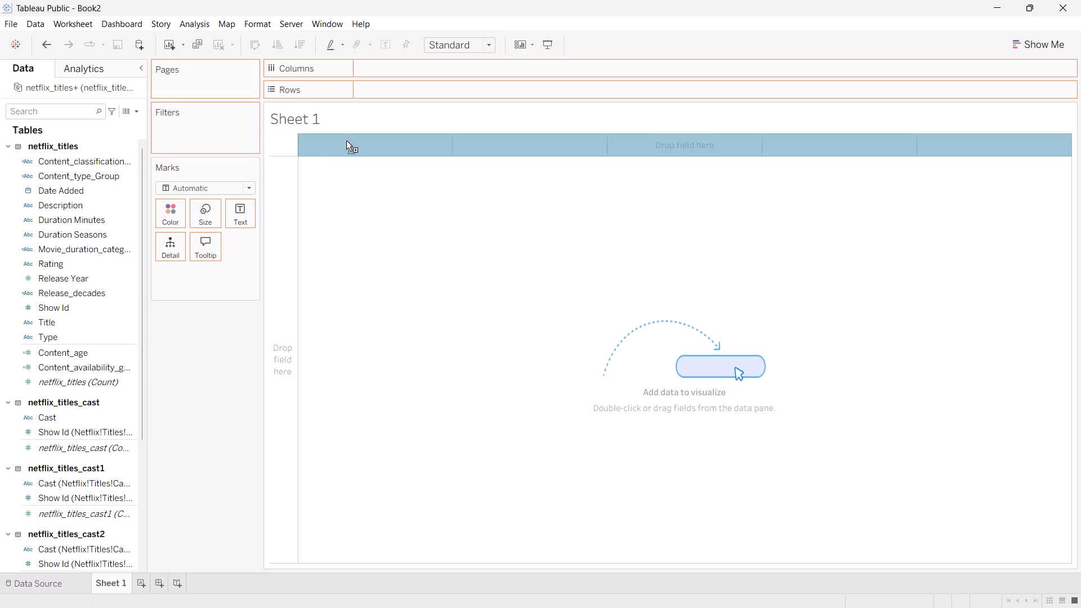
{"action": "left_click_drag", "start_coordinate": [346, 141], "coordinate": [390, 186]}
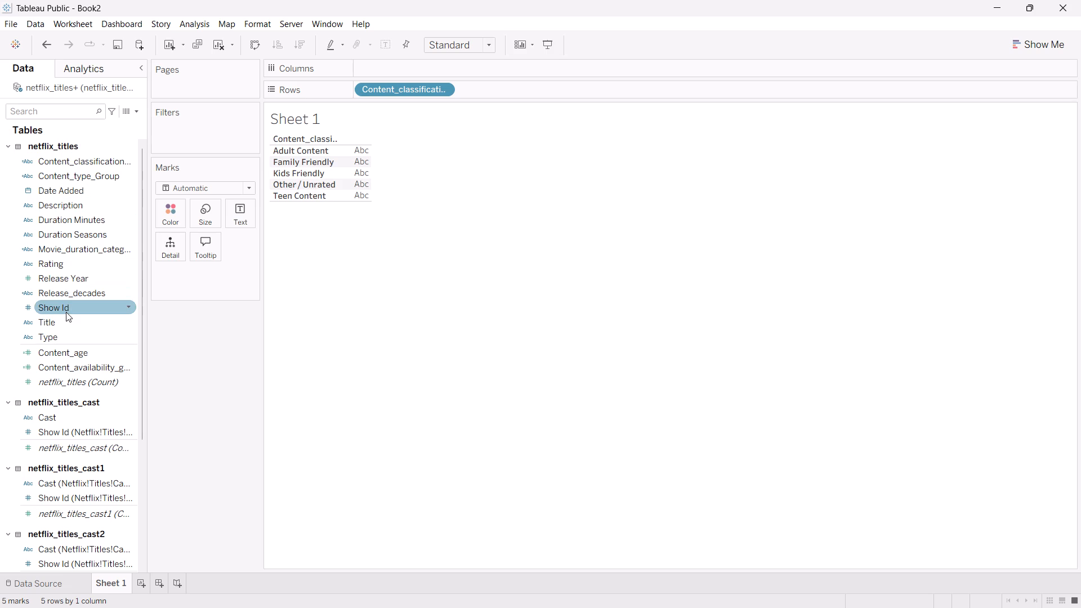
{"action": "left_click_drag", "start_coordinate": [65, 318], "coordinate": [364, 64]}
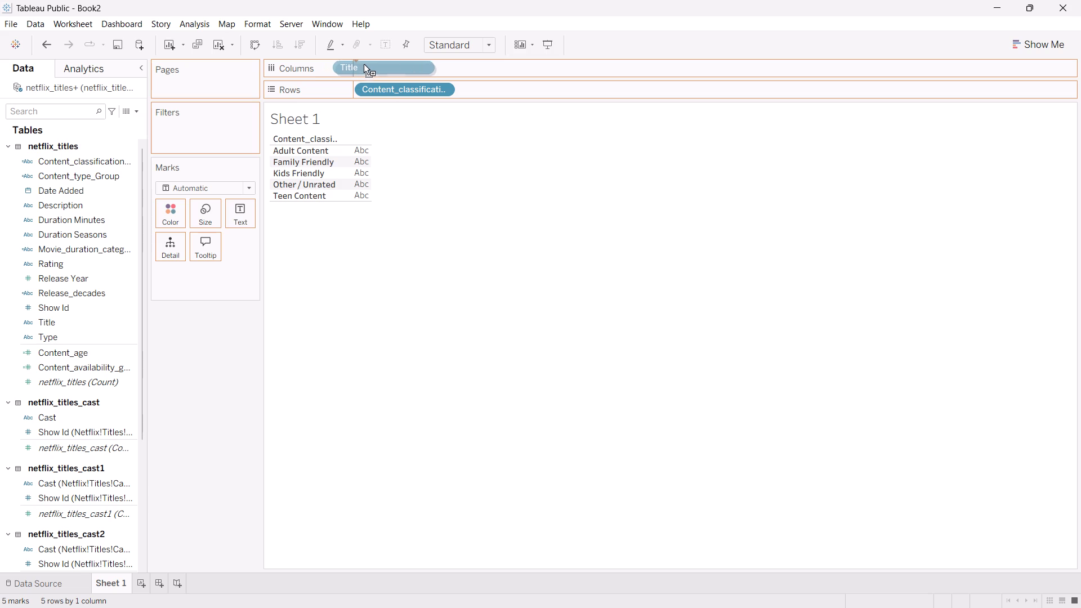
{"action": "left_click_drag", "start_coordinate": [364, 64], "coordinate": [365, 65]}
{"action": "left_click", "coordinate": [537, 301]}
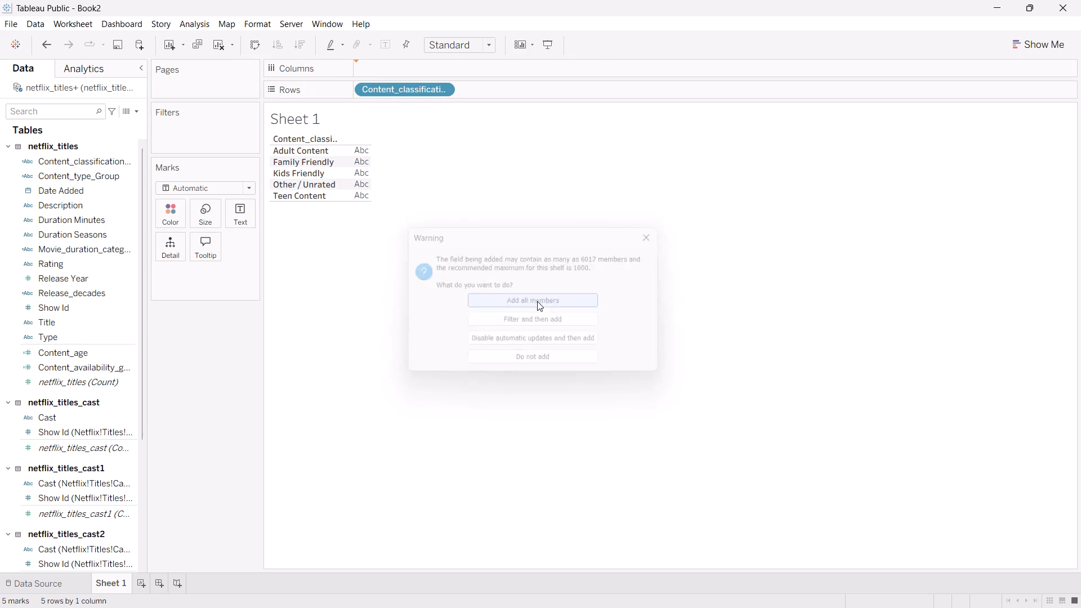
Swap the two fields so Content_classification_based_on_rating is on the columns and Title is on the rows.
{"action": "left_click_drag", "start_coordinate": [423, 90], "coordinate": [425, 90]}
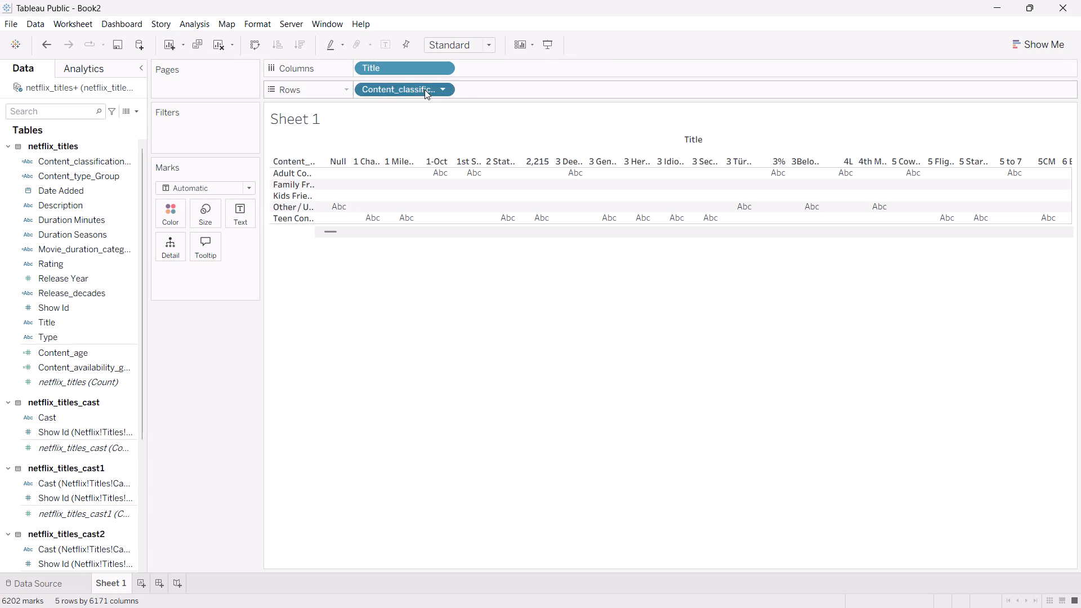
{"action": "left_click_drag", "start_coordinate": [425, 90], "coordinate": [511, 64]}
{"action": "left_click_drag", "start_coordinate": [427, 74], "coordinate": [435, 87]}
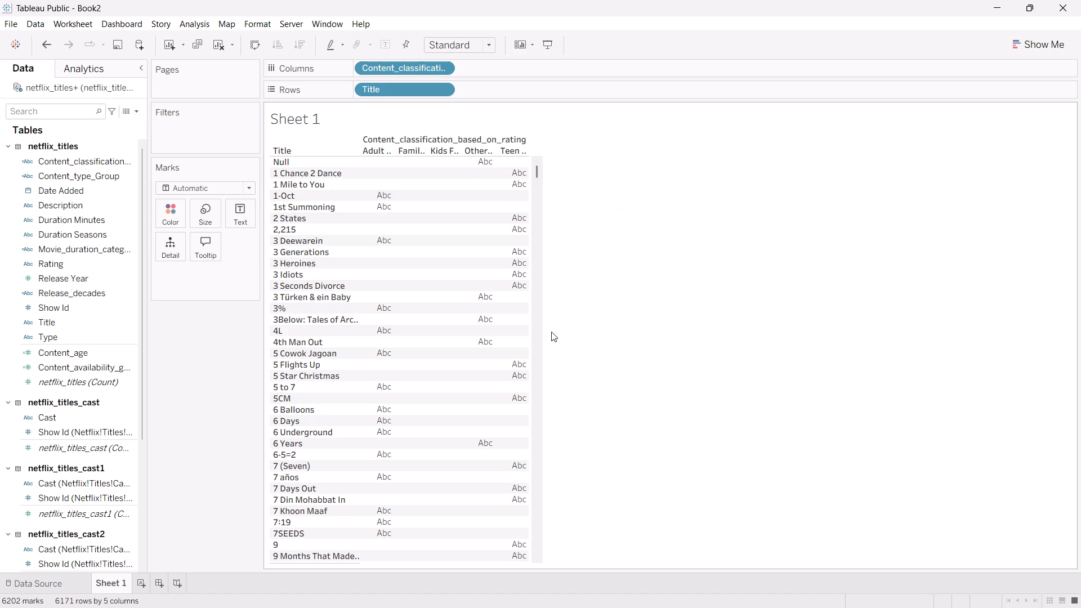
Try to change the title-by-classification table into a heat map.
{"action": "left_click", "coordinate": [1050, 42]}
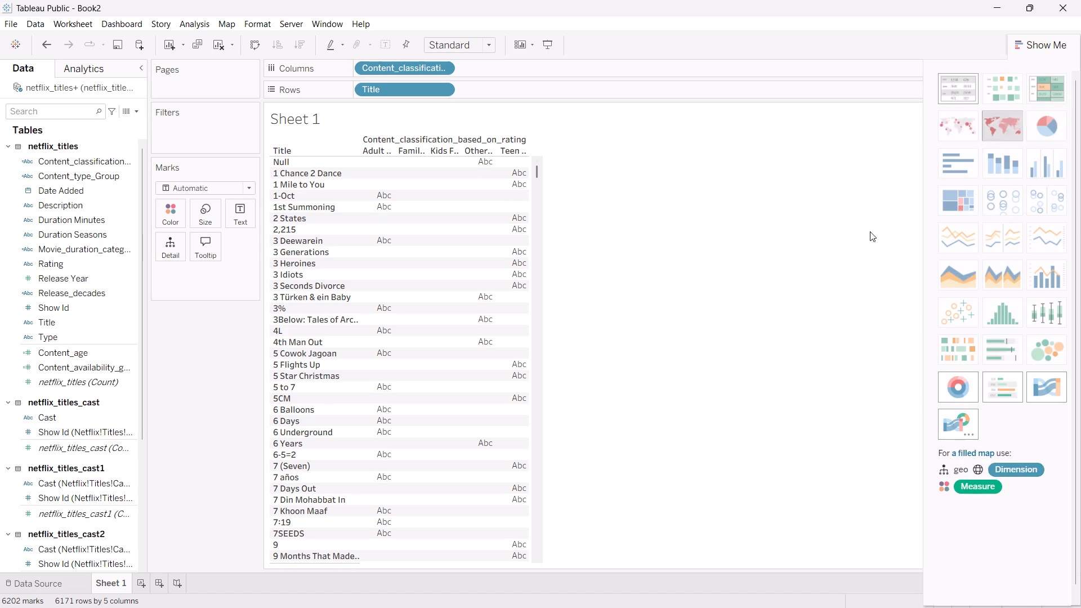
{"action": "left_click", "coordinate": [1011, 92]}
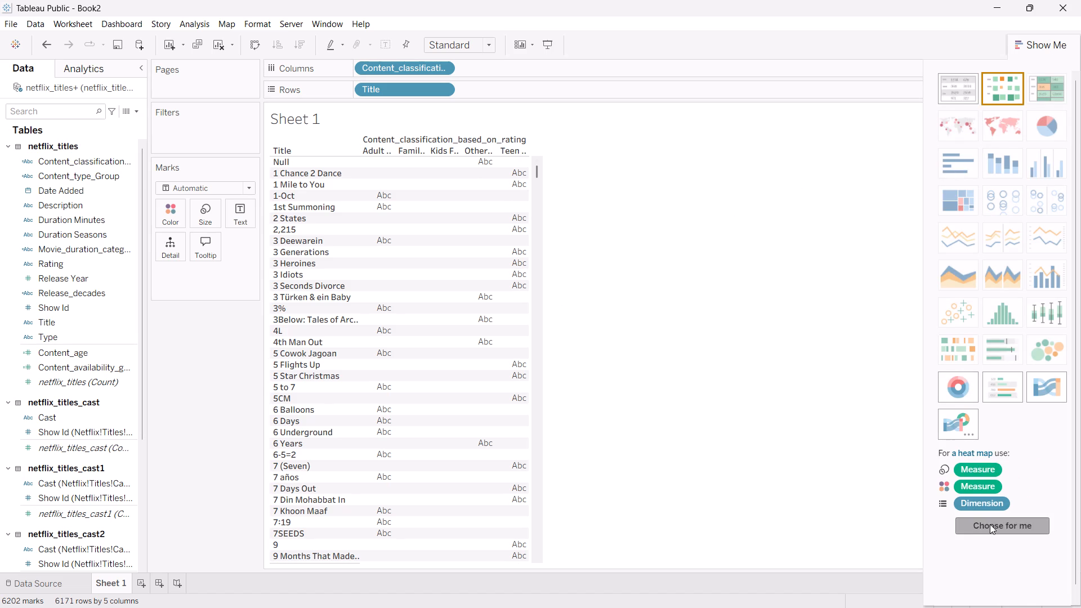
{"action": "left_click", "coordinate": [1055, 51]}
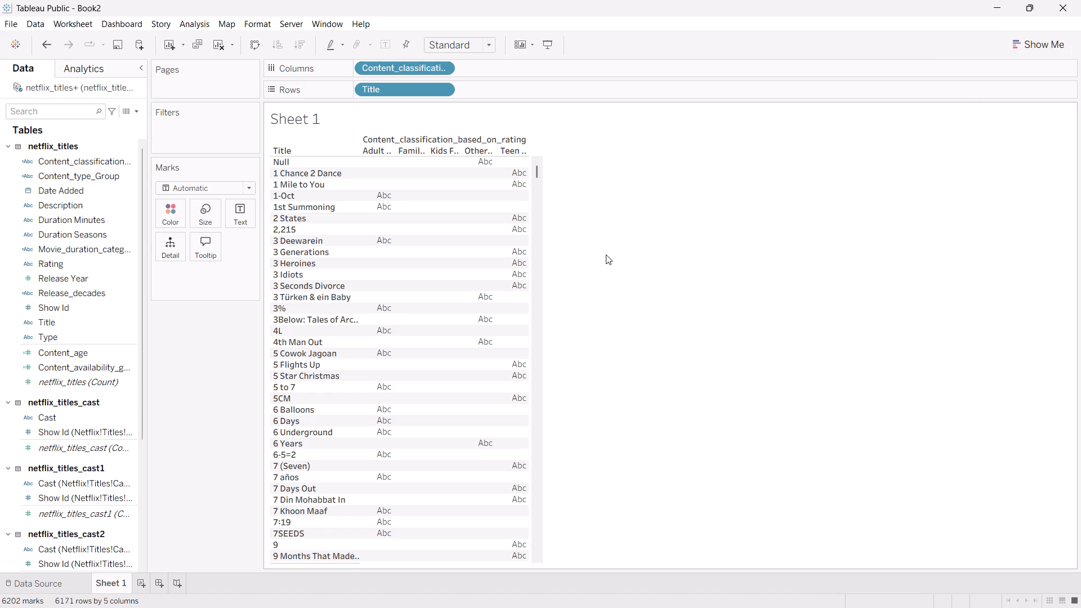
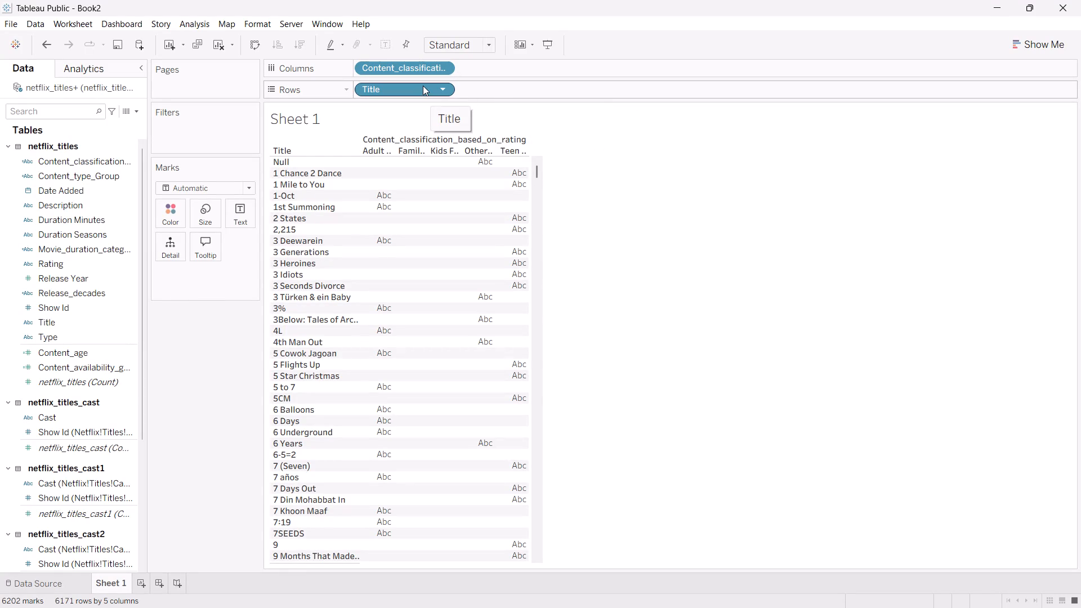
Replace Title on the rows with the movie duration category field from netflix_titles.
{"action": "left_click_drag", "start_coordinate": [423, 86], "coordinate": [525, 7]}
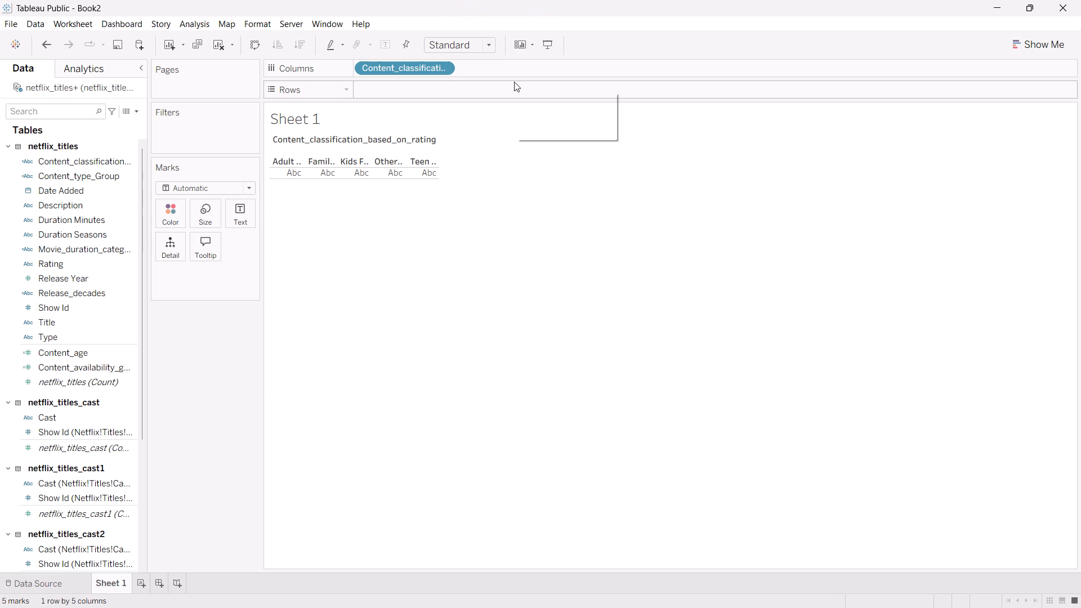
{"action": "left_click", "coordinate": [115, 248]}
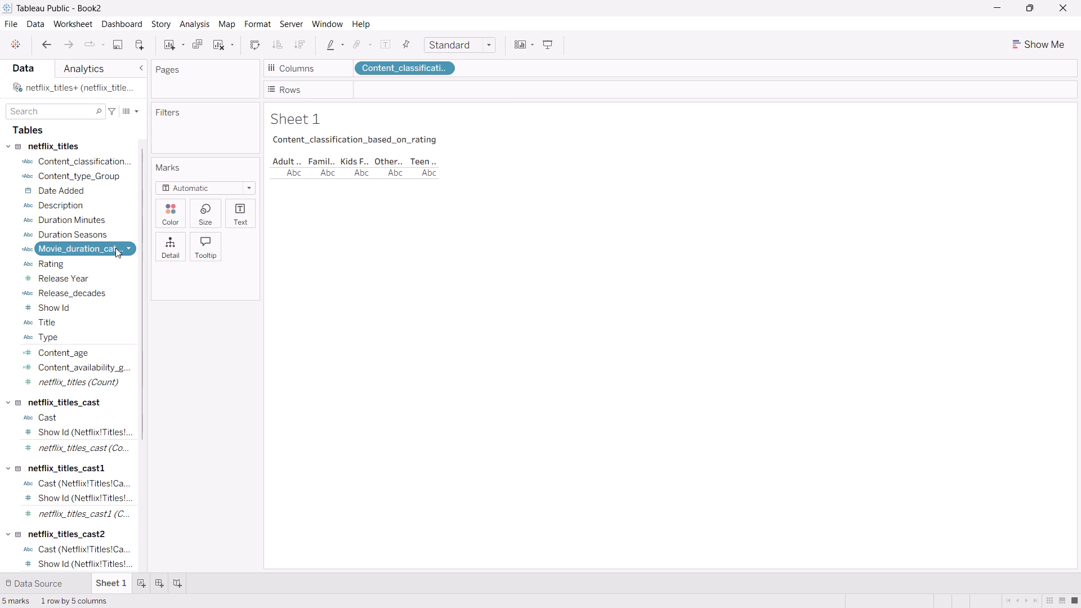
{"action": "left_click_drag", "start_coordinate": [109, 248], "coordinate": [458, 109]}
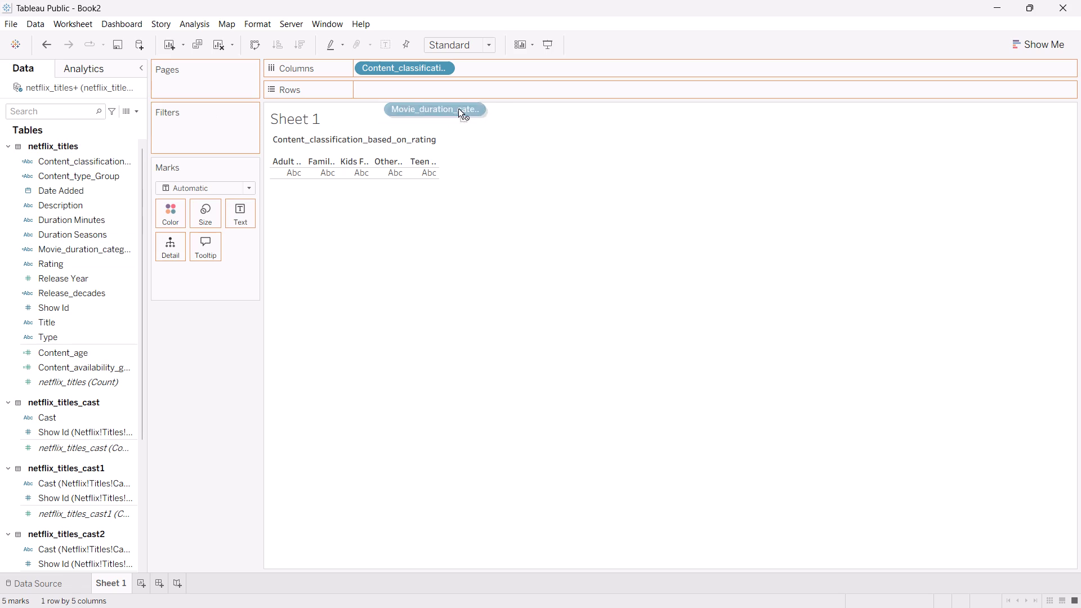
{"action": "left_click_drag", "start_coordinate": [458, 109], "coordinate": [472, 88]}
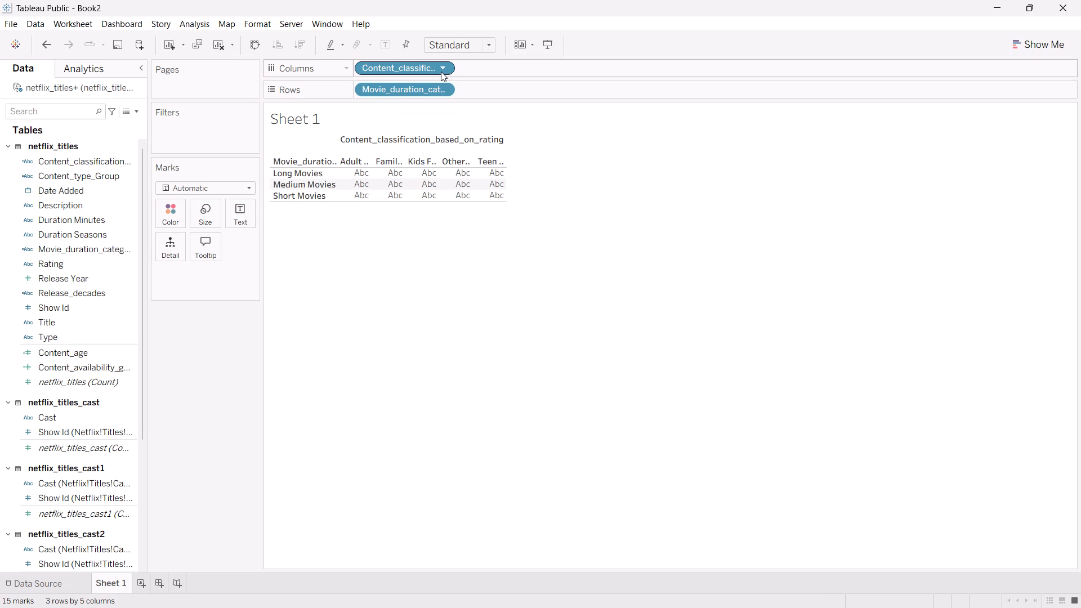
Remove Content_classification_based_on_rating from the columns.
{"action": "left_click_drag", "start_coordinate": [414, 64], "coordinate": [441, 9]}
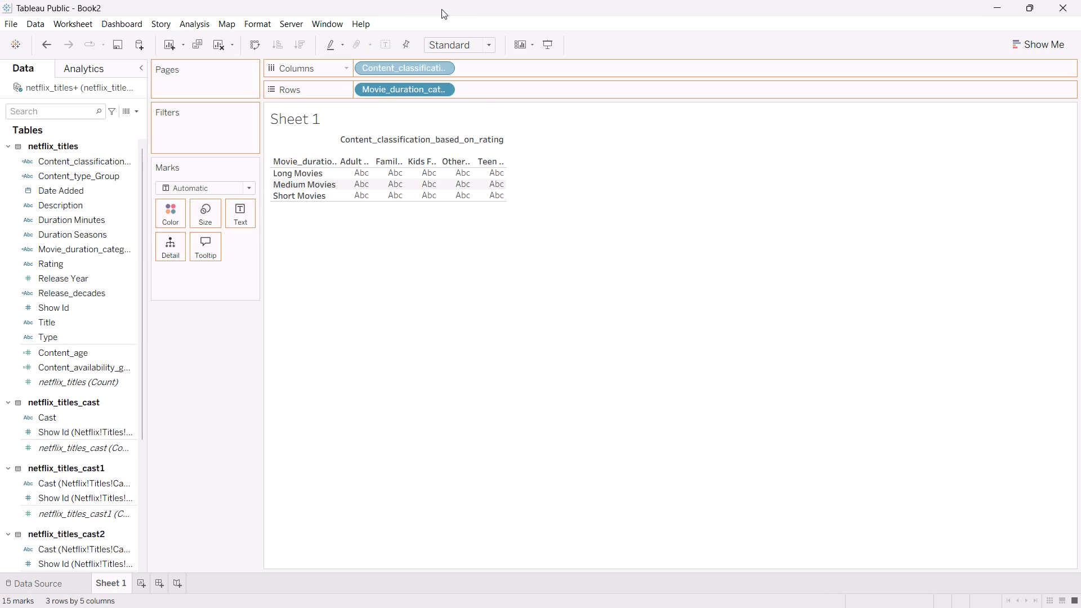
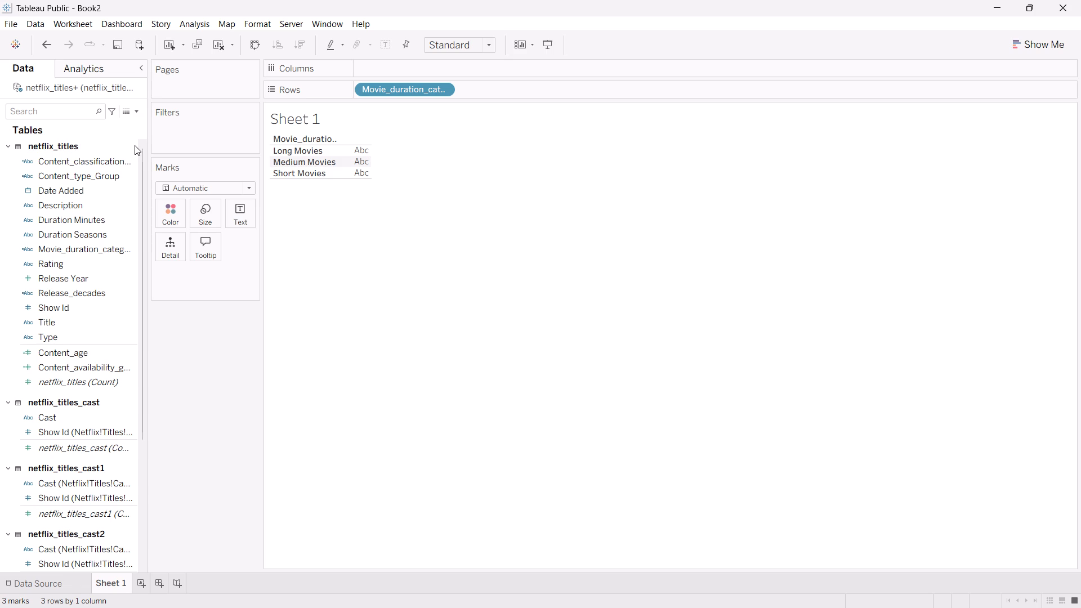
{"action": "left_click", "coordinate": [137, 112]}
{"action": "left_click", "coordinate": [96, 123]}
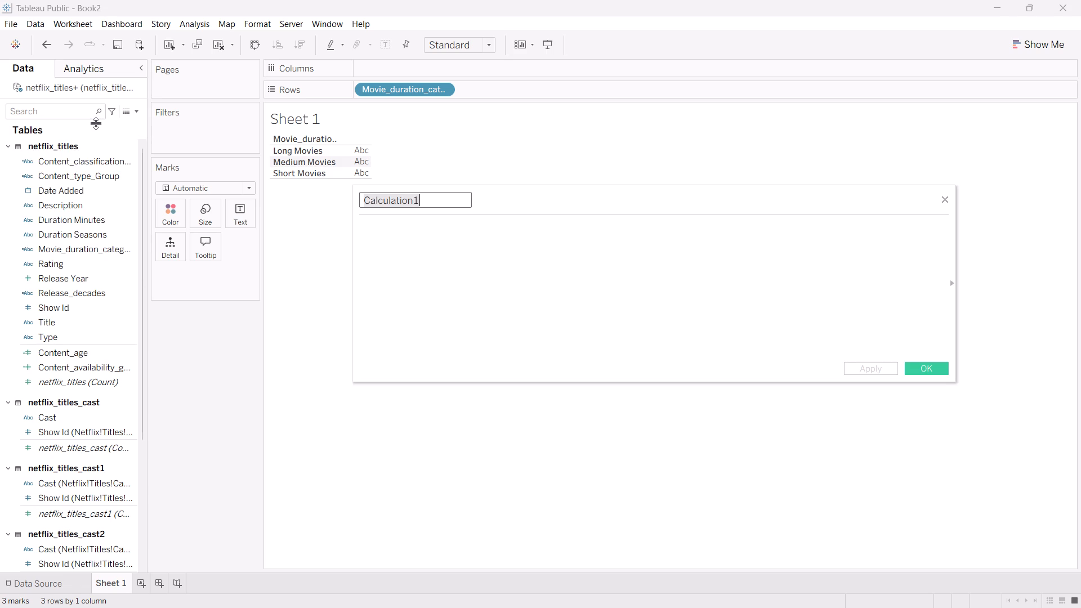
{"action": "left_click", "coordinate": [427, 202]}
{"action": "key", "text": "ctrl+v"}
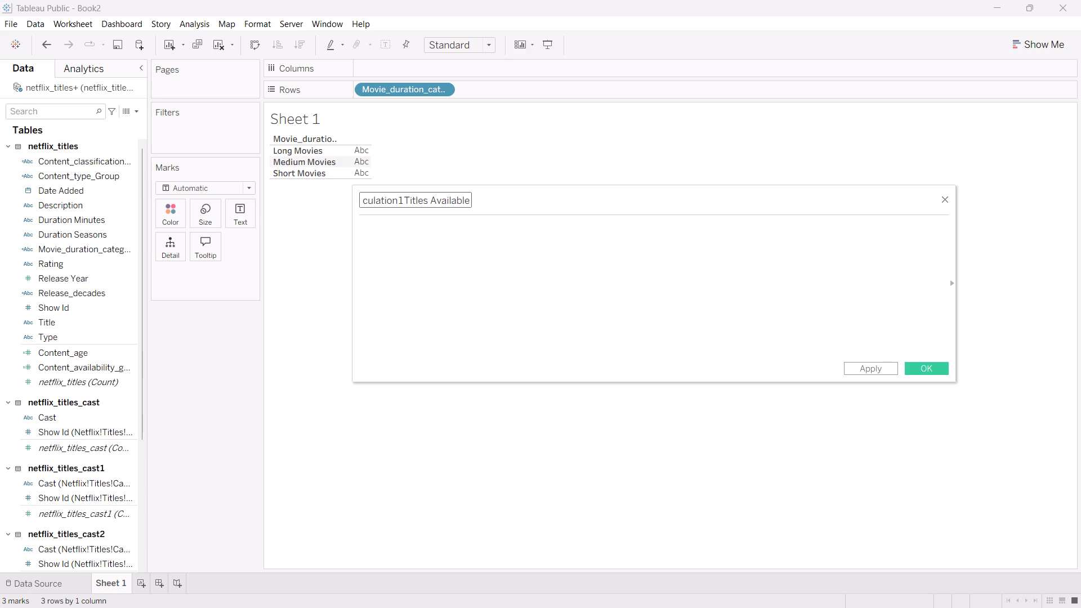
{"action": "left_click_drag", "start_coordinate": [404, 198], "coordinate": [349, 198]}
{"action": "key", "text": "BackSpace"}
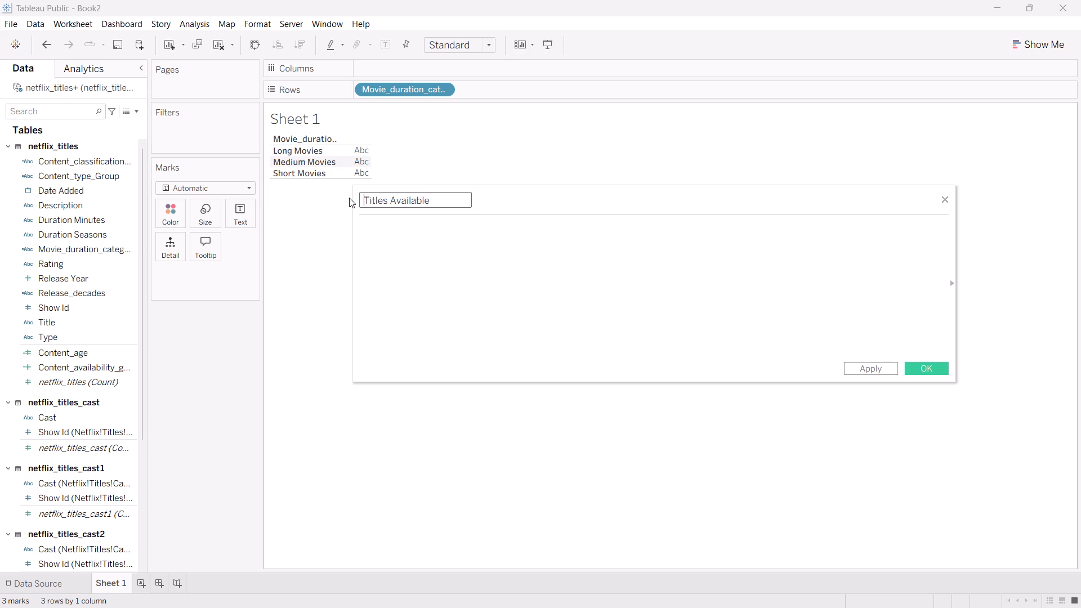
{"action": "left_click", "coordinate": [430, 202]}
{"action": "key", "text": "space"}
{"action": "type", "text": "Per Country"}
Copy ChatGPT's formula { FIXED [country] : COUNTD([show_id]) } into the Tableau calculated field and save it.
{"action": "left_click", "coordinate": [414, 217]}
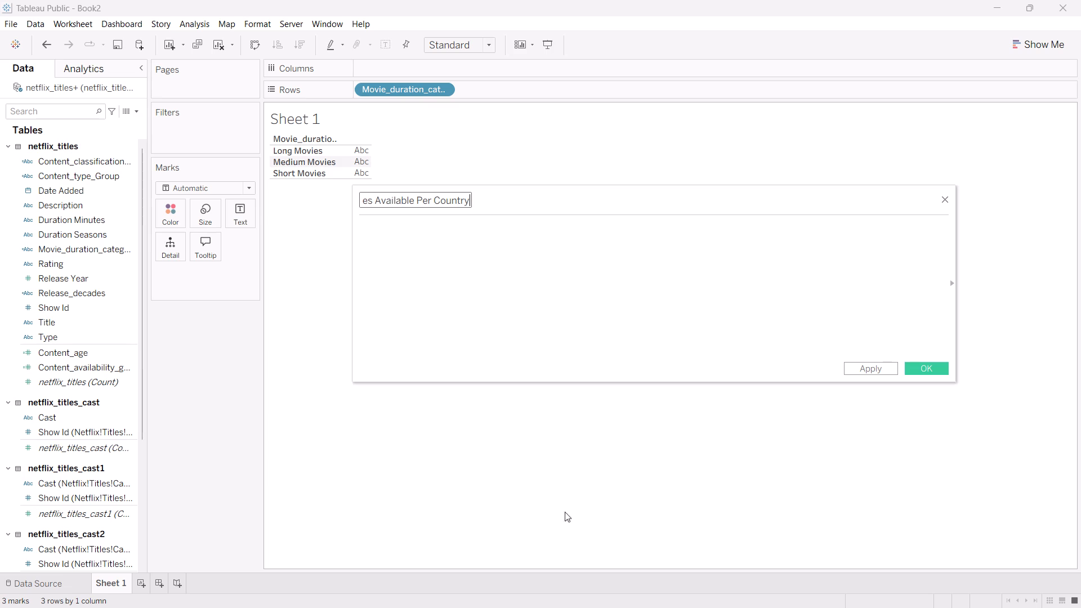
{"action": "left_click", "coordinate": [468, 250]}
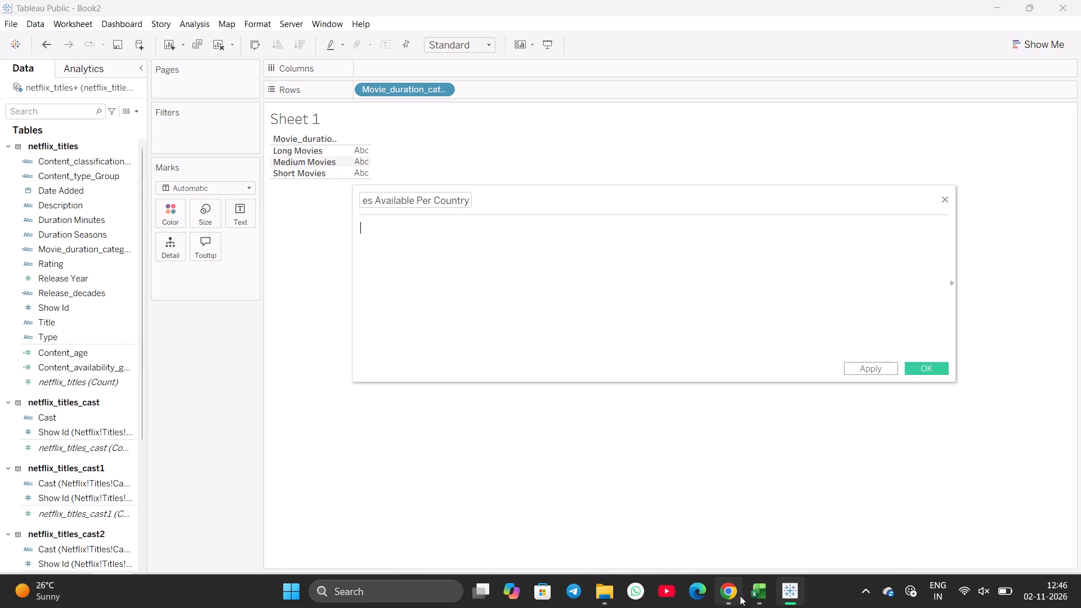
{"action": "left_click", "coordinate": [736, 596]}
{"action": "left_click", "coordinate": [915, 298]}
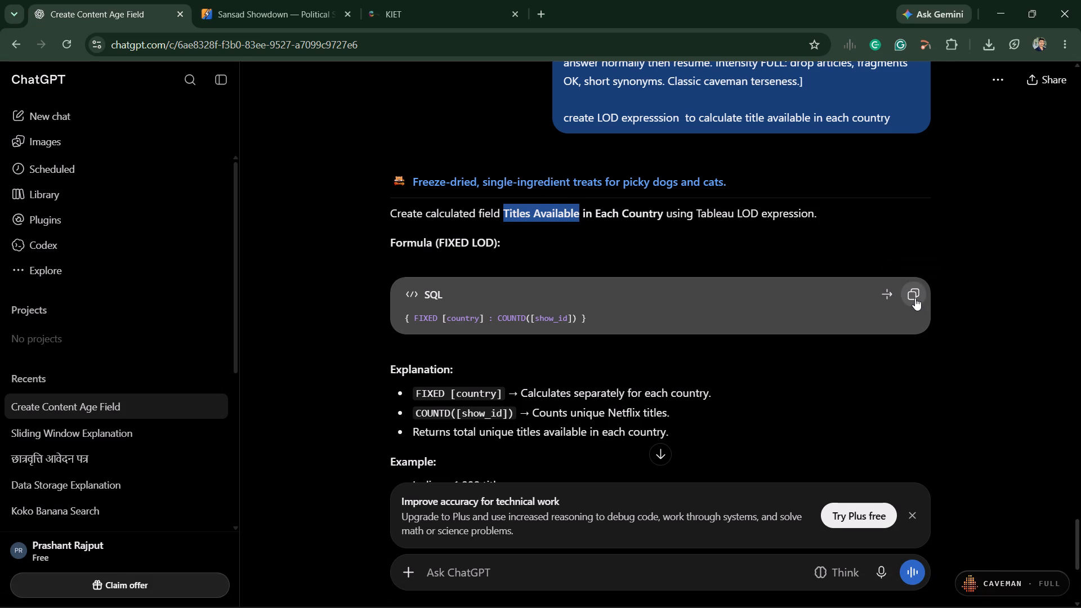
{"action": "left_click", "coordinate": [792, 593]}
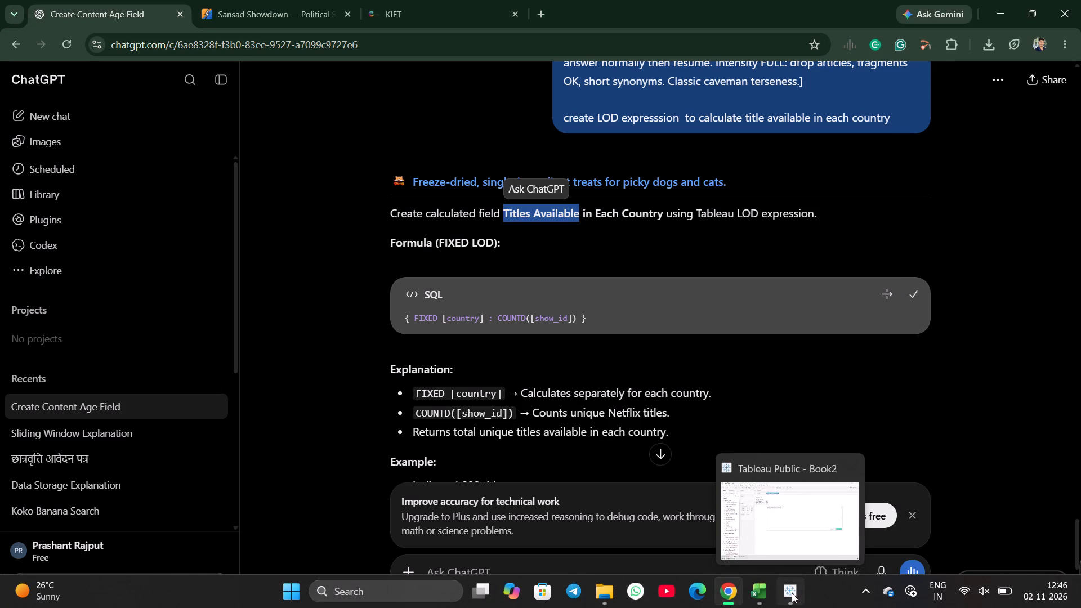
{"action": "left_click", "coordinate": [374, 229]}
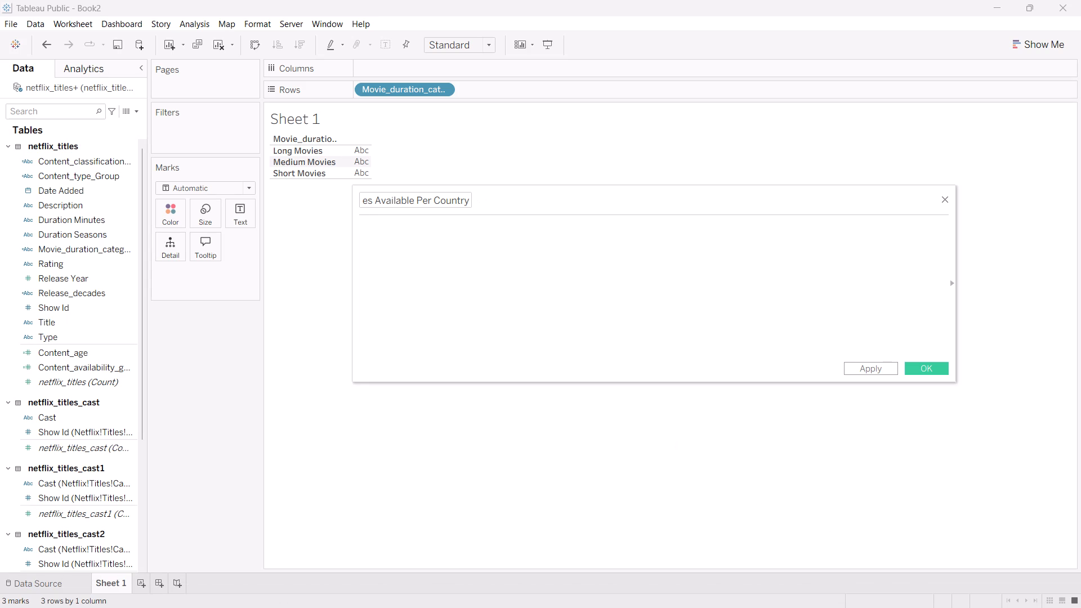
{"action": "key", "text": "ctrl+v"}
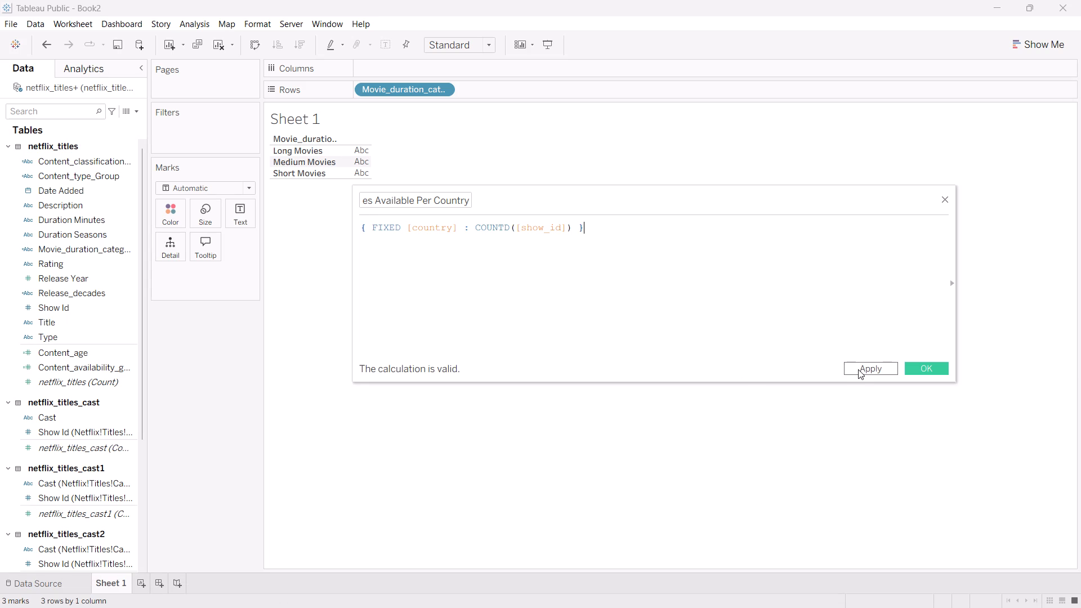
{"action": "left_click", "coordinate": [861, 370]}
{"action": "left_click", "coordinate": [939, 368]}
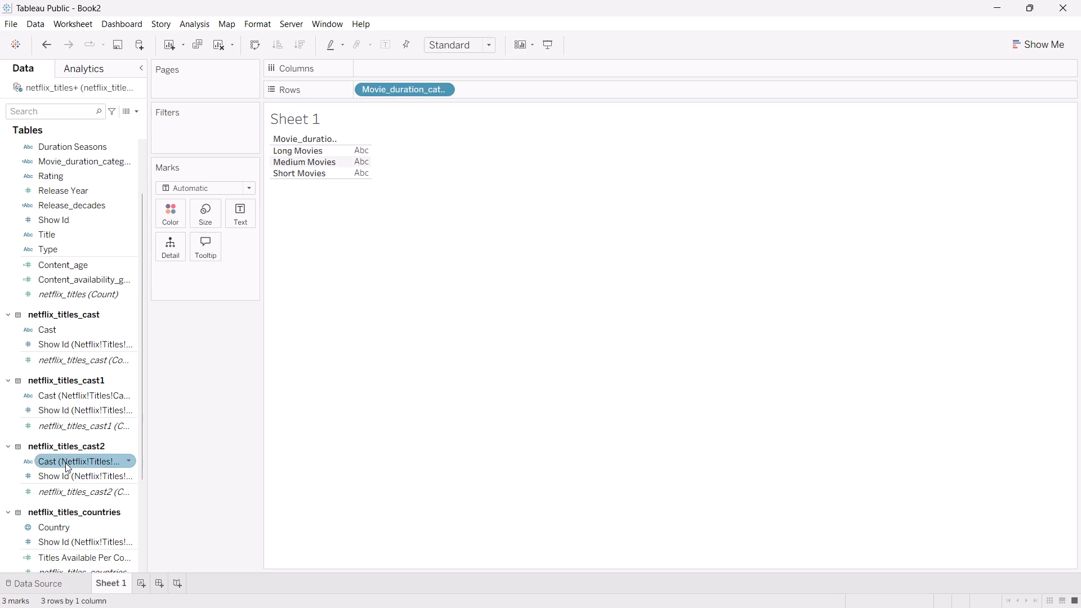
Add Titles Available Per Country from netflix_titles_countries to the rows after the movie duration category field.
{"action": "left_click_drag", "start_coordinate": [68, 555], "coordinate": [458, 186]}
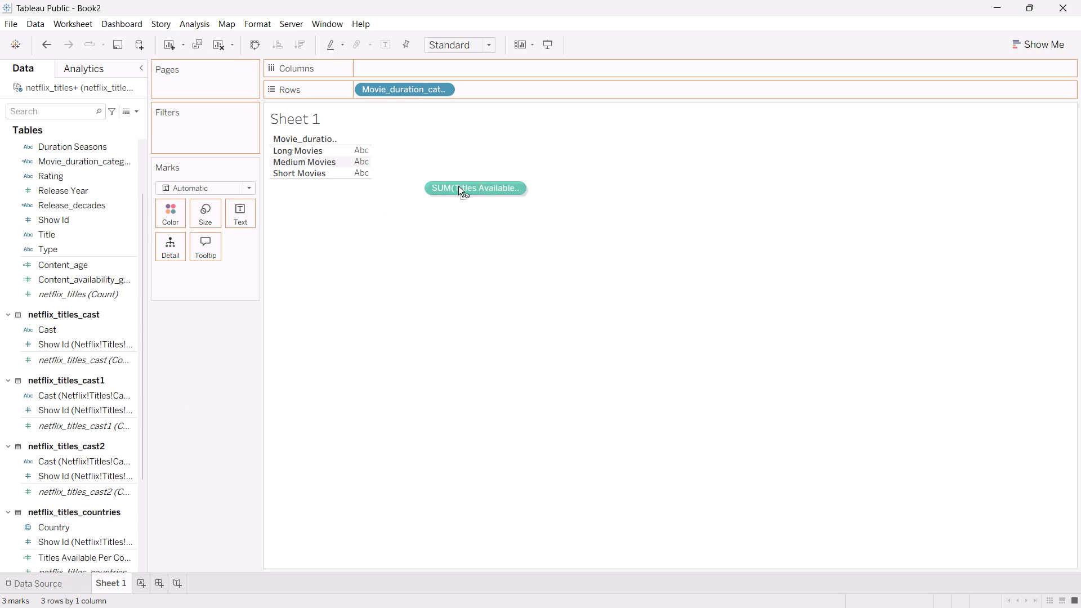
{"action": "left_click_drag", "start_coordinate": [458, 186], "coordinate": [497, 82]}
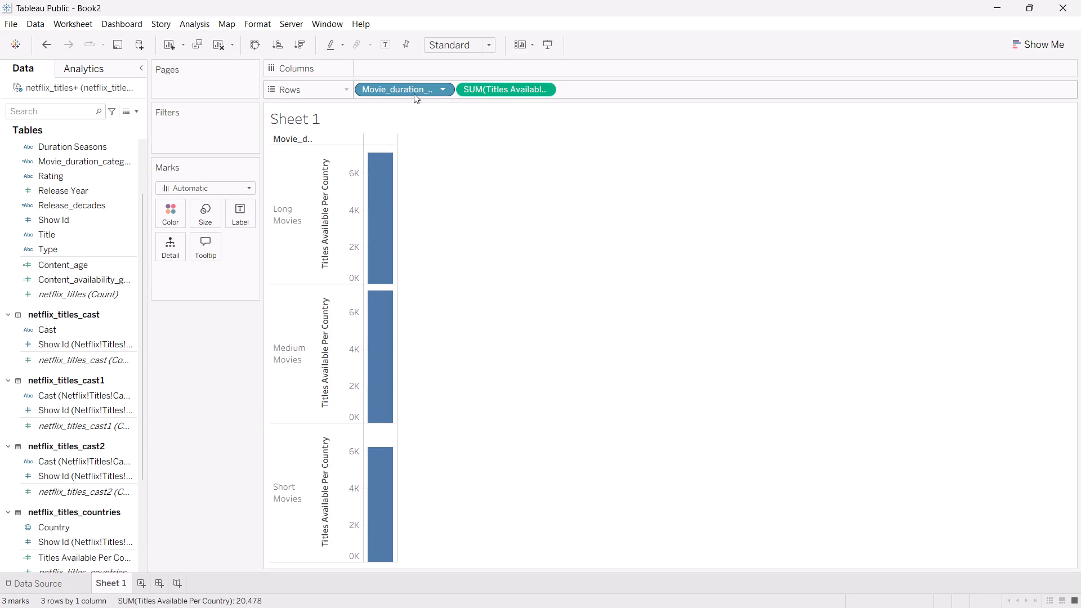
Remove the movie duration category field from the rows.
{"action": "left_click_drag", "start_coordinate": [415, 87], "coordinate": [444, 17]}
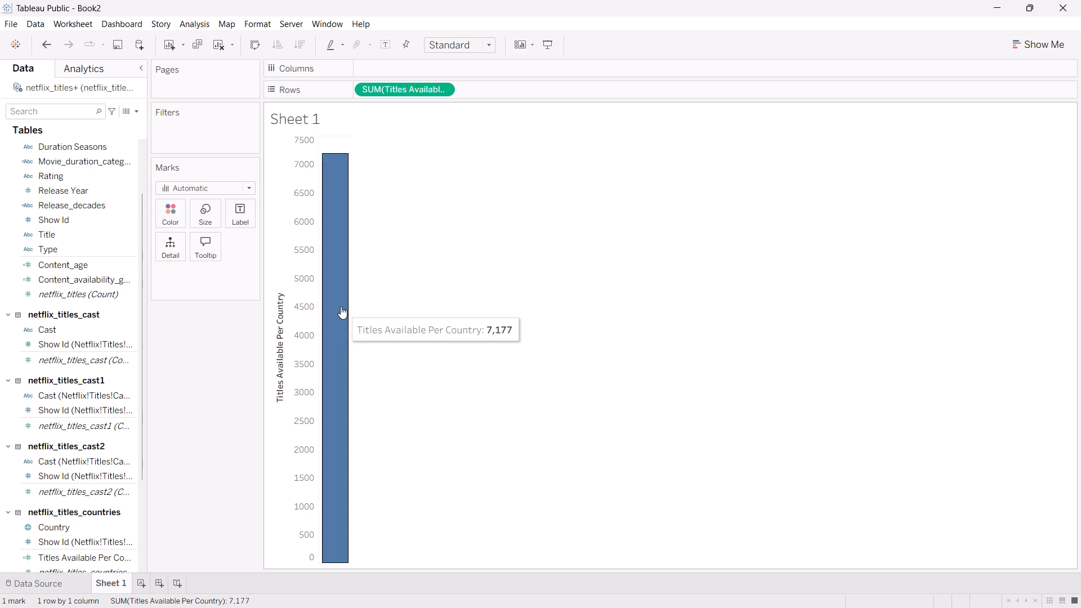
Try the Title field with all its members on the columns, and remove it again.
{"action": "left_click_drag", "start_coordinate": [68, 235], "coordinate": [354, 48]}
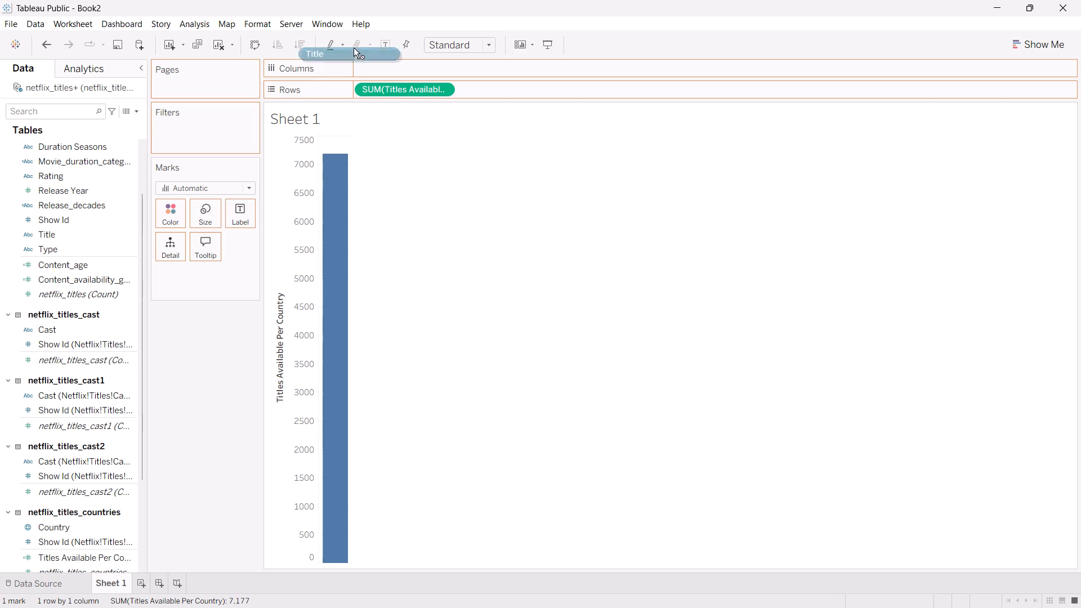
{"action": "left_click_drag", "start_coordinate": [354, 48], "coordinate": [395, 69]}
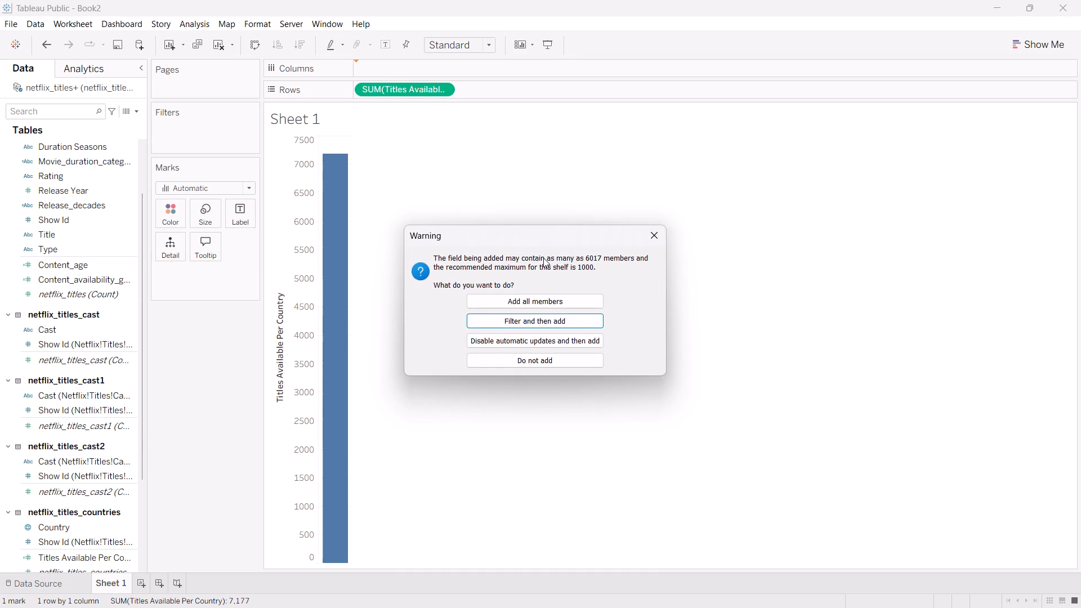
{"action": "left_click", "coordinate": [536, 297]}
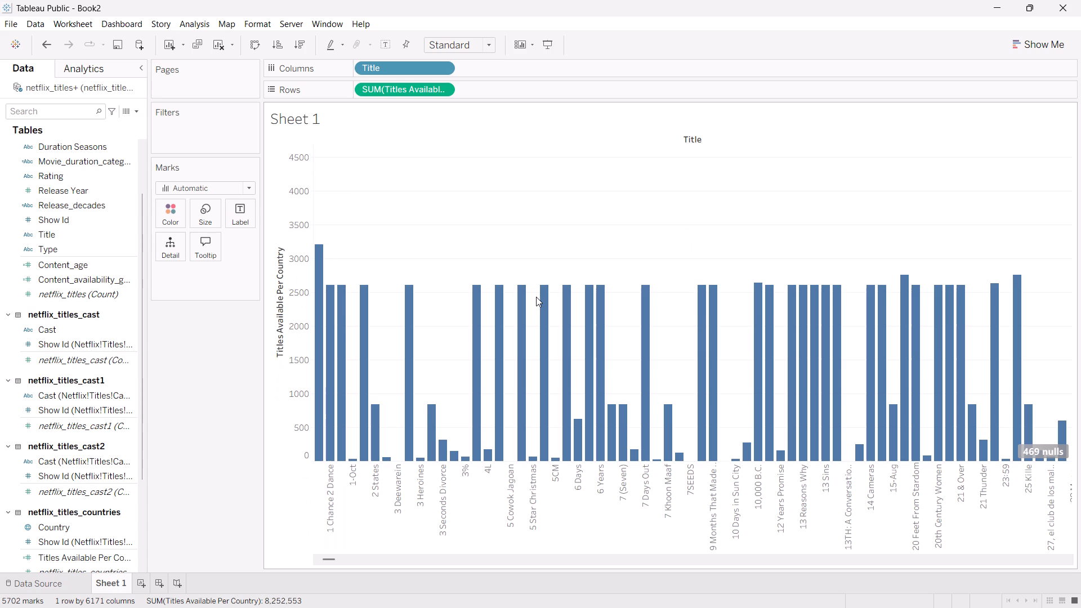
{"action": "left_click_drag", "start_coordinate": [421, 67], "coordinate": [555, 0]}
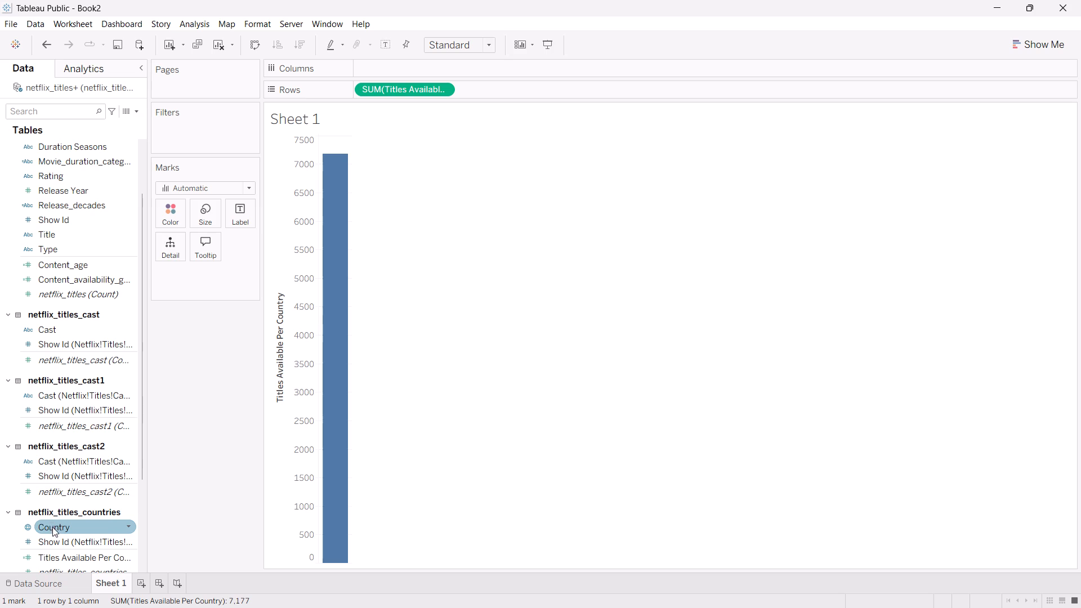
Add Country from netflix_titles_countries to the columns to plot Titles Available Per Country by country.
{"action": "left_click_drag", "start_coordinate": [52, 527], "coordinate": [382, 68]}
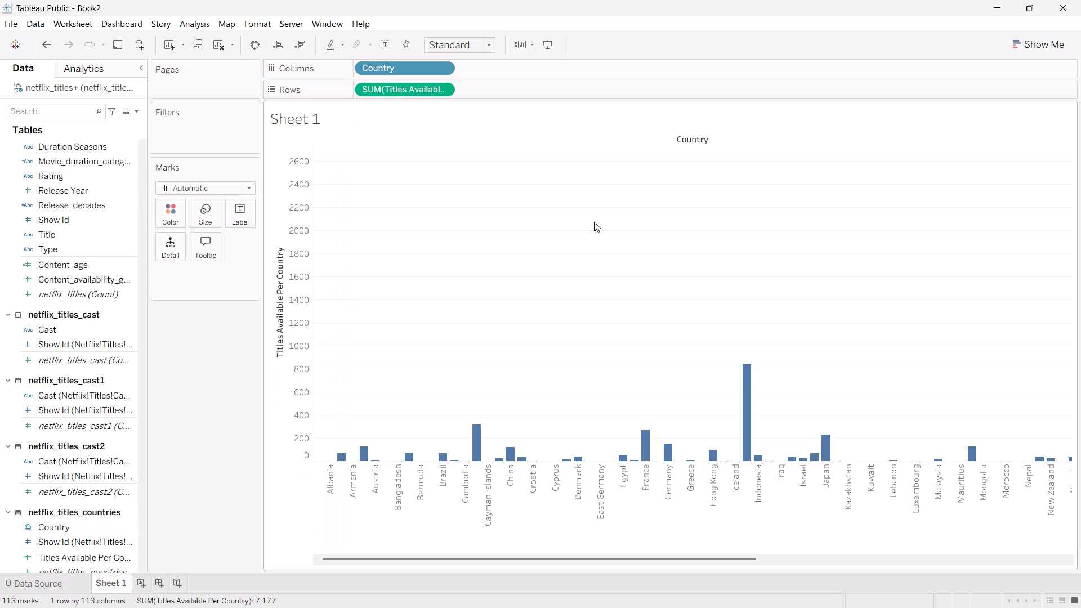
{"action": "scroll", "coordinate": [809, 492], "scroll_direction": "left", "scroll_amount": 2}
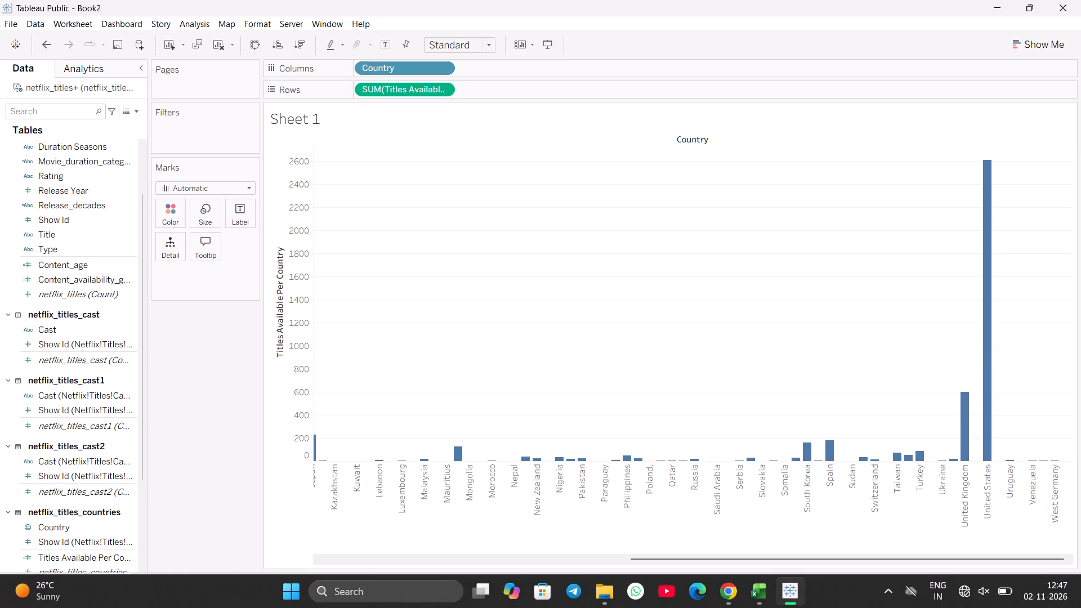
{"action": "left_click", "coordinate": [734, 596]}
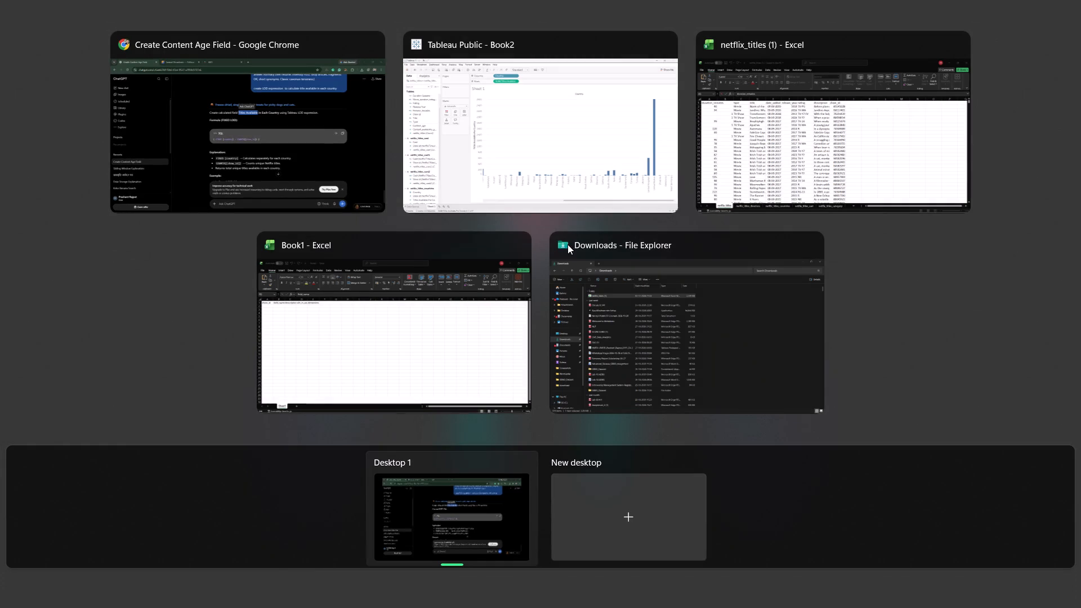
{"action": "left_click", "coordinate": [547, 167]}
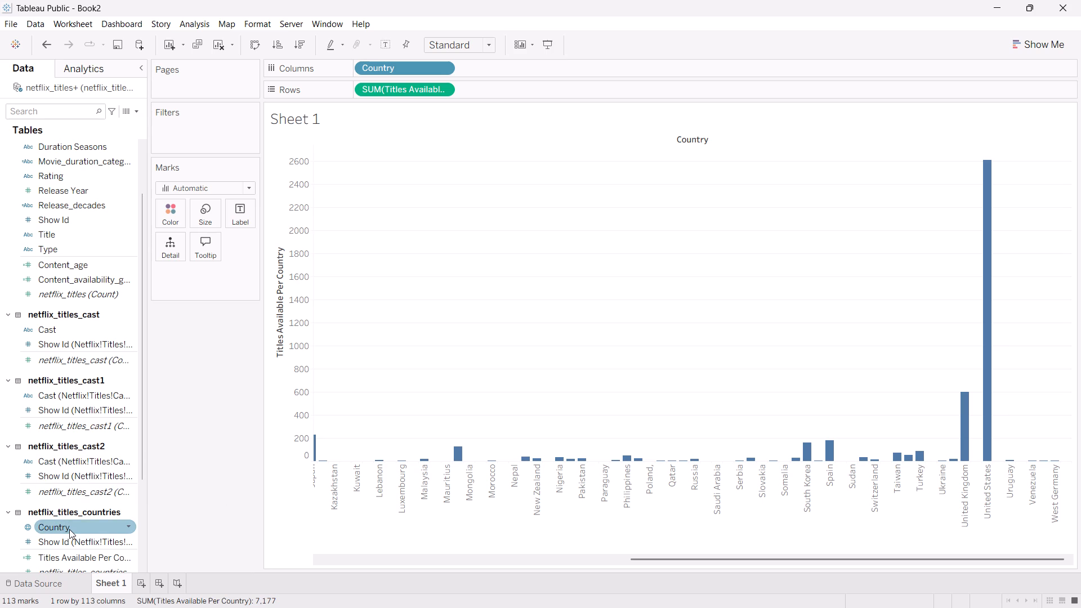
Label the country bars with Titles Available Per Country from netflix_titles_countries.
{"action": "scroll", "coordinate": [69, 529], "scroll_direction": "down", "scroll_amount": 1}
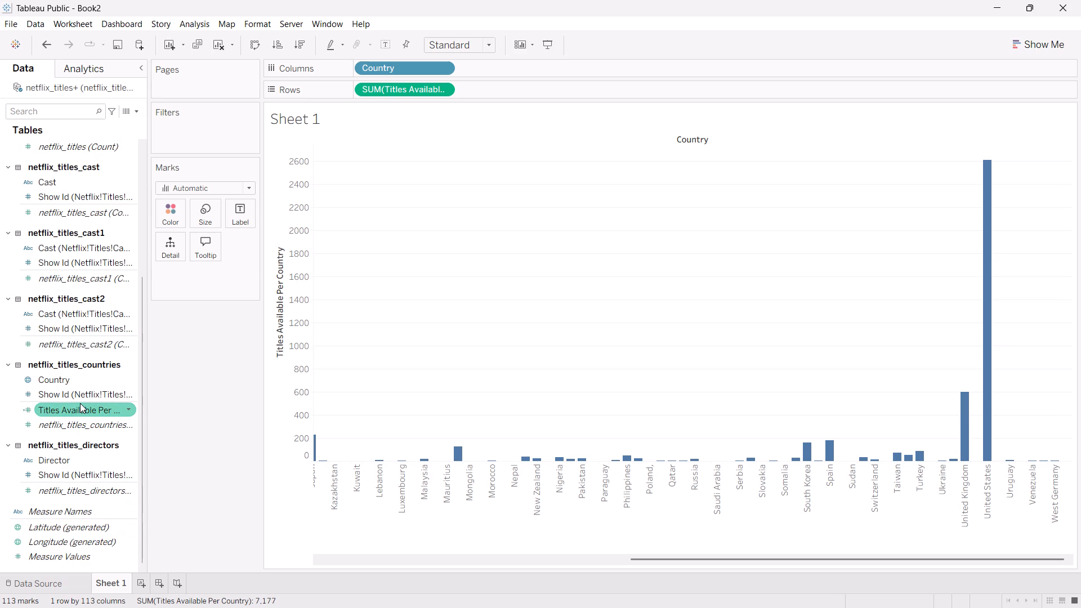
{"action": "left_click_drag", "start_coordinate": [80, 408], "coordinate": [242, 213]}
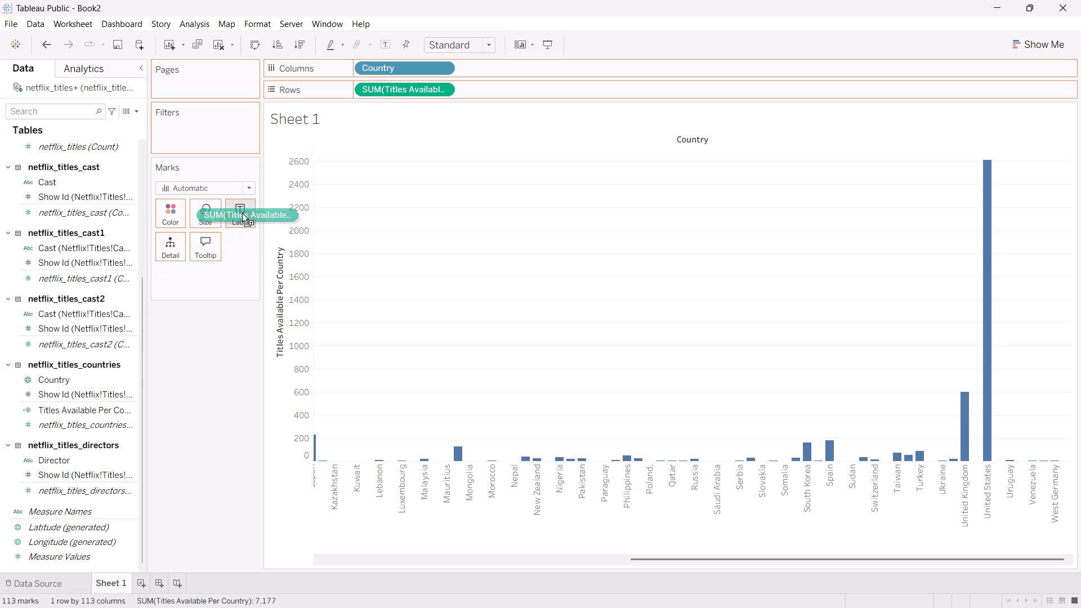
{"action": "left_click_drag", "start_coordinate": [242, 213], "coordinate": [238, 209]}
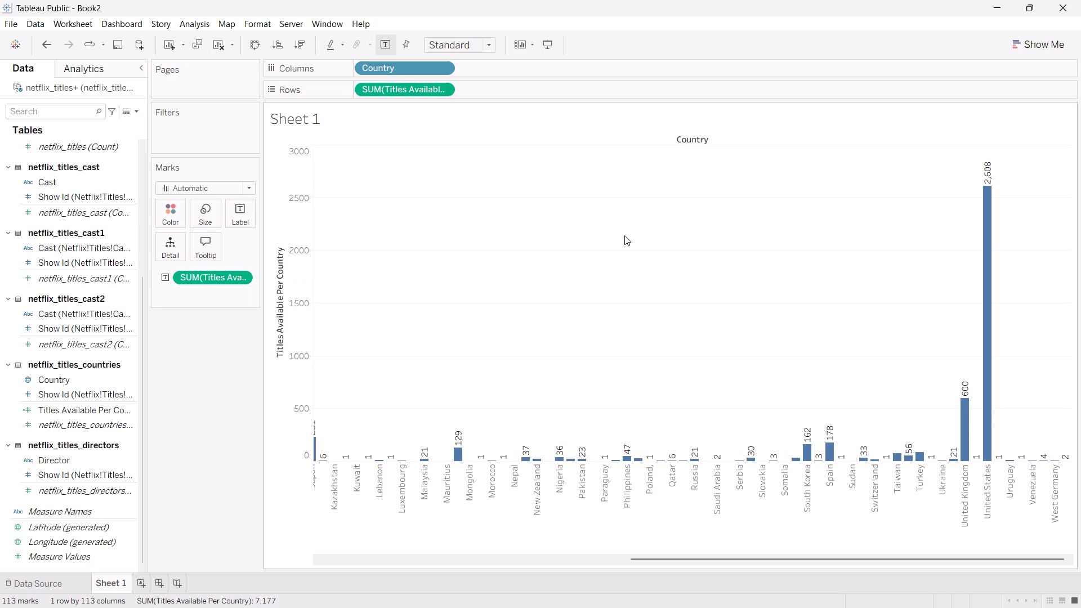
Colour the bars by Country from netflix_titles_countries.
{"action": "scroll", "coordinate": [624, 235], "scroll_direction": "right", "scroll_amount": 1}
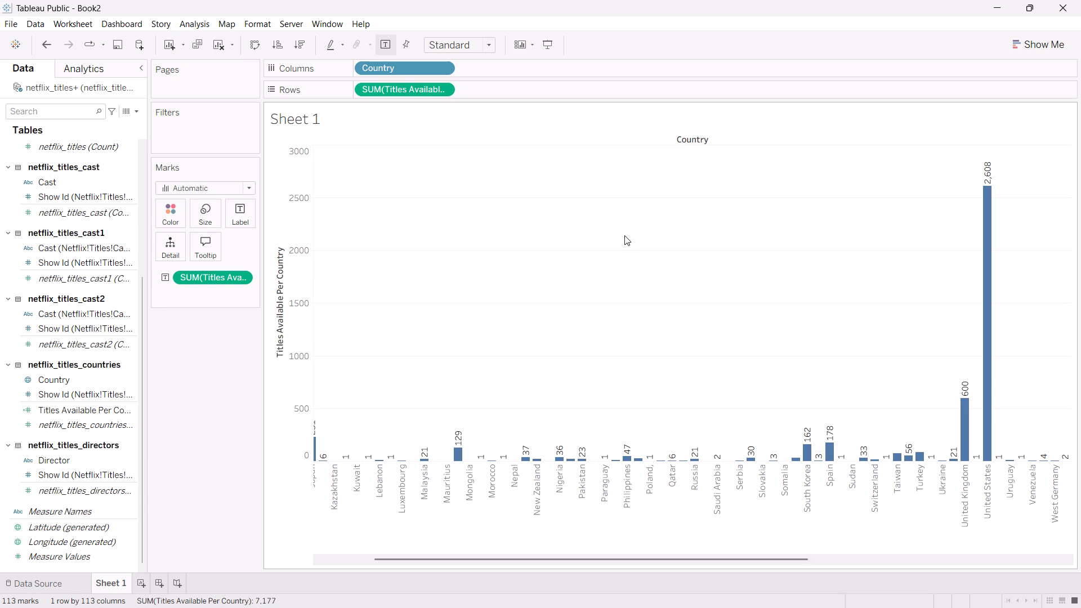
{"action": "scroll", "coordinate": [624, 235], "scroll_direction": "right", "scroll_amount": 3}
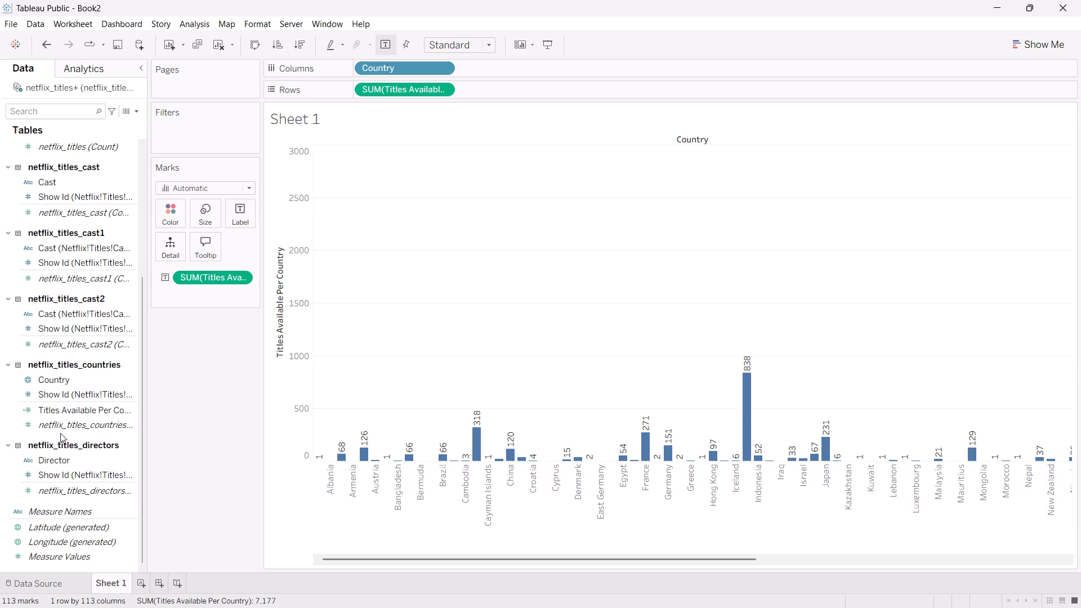
{"action": "left_click_drag", "start_coordinate": [53, 382], "coordinate": [148, 242]}
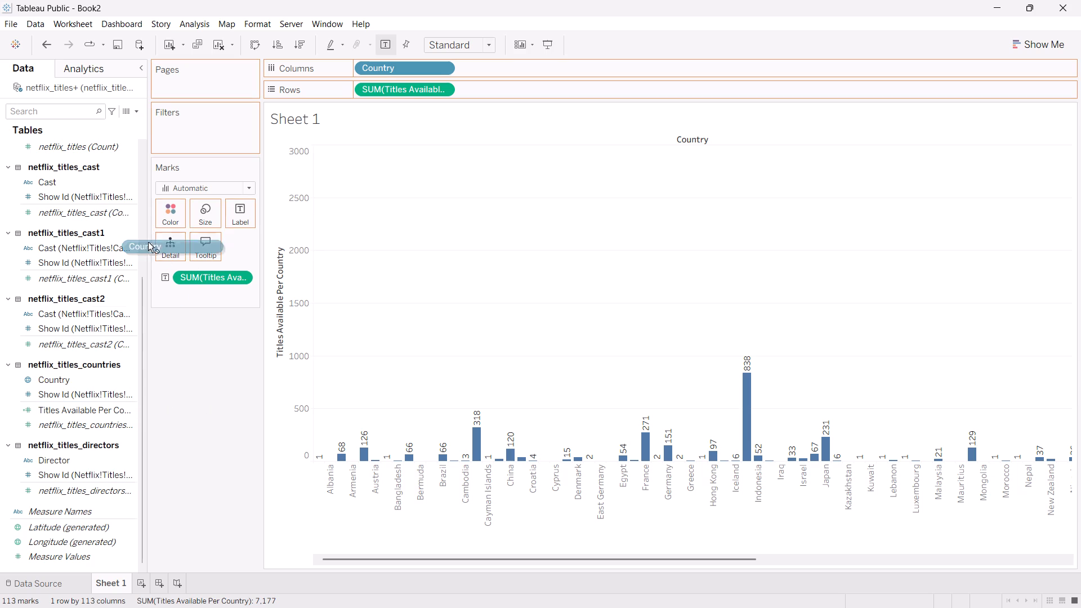
{"action": "left_click_drag", "start_coordinate": [148, 242], "coordinate": [164, 213]}
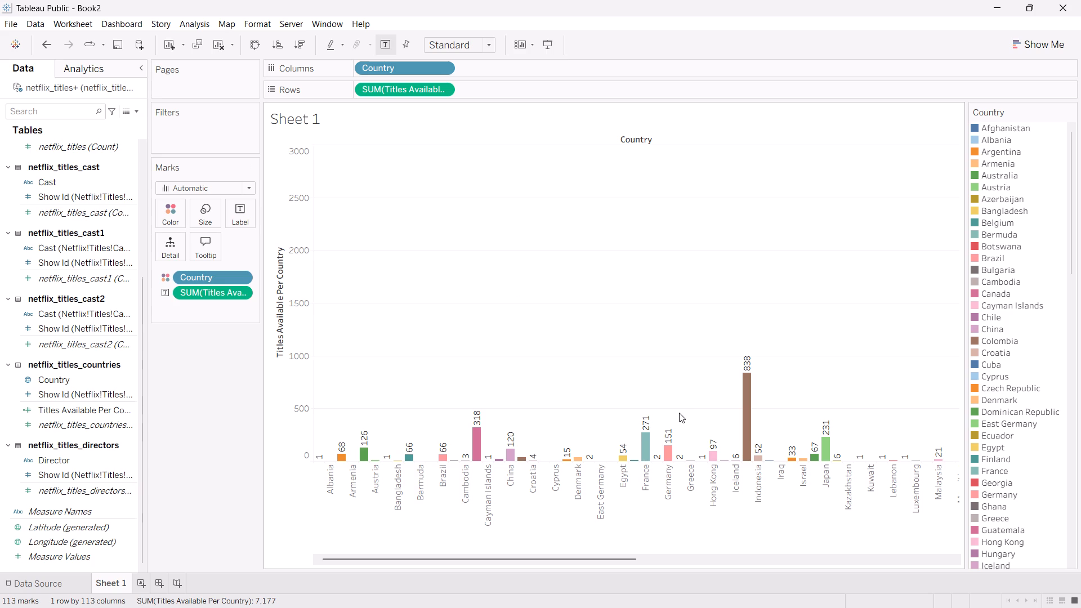
Set the worksheet view to Fit Width.
{"action": "left_click", "coordinate": [486, 41]}
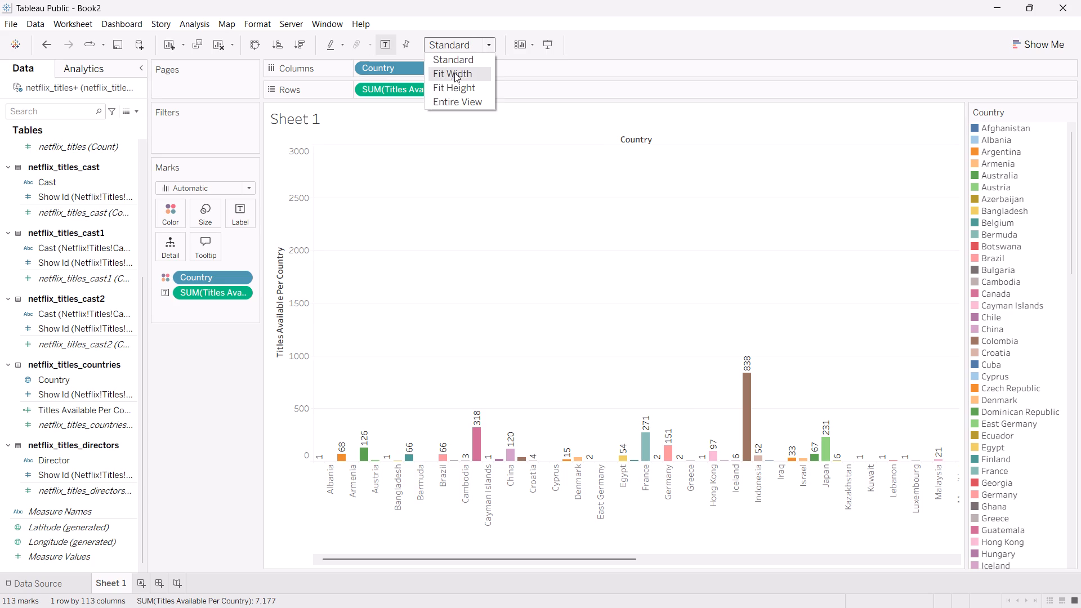
{"action": "left_click", "coordinate": [452, 76]}
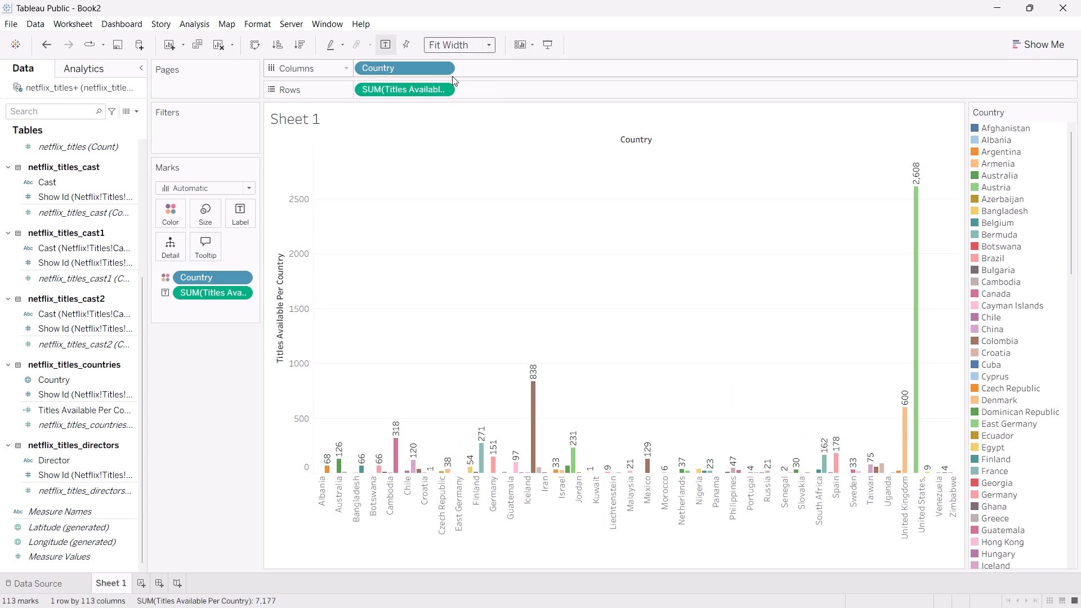
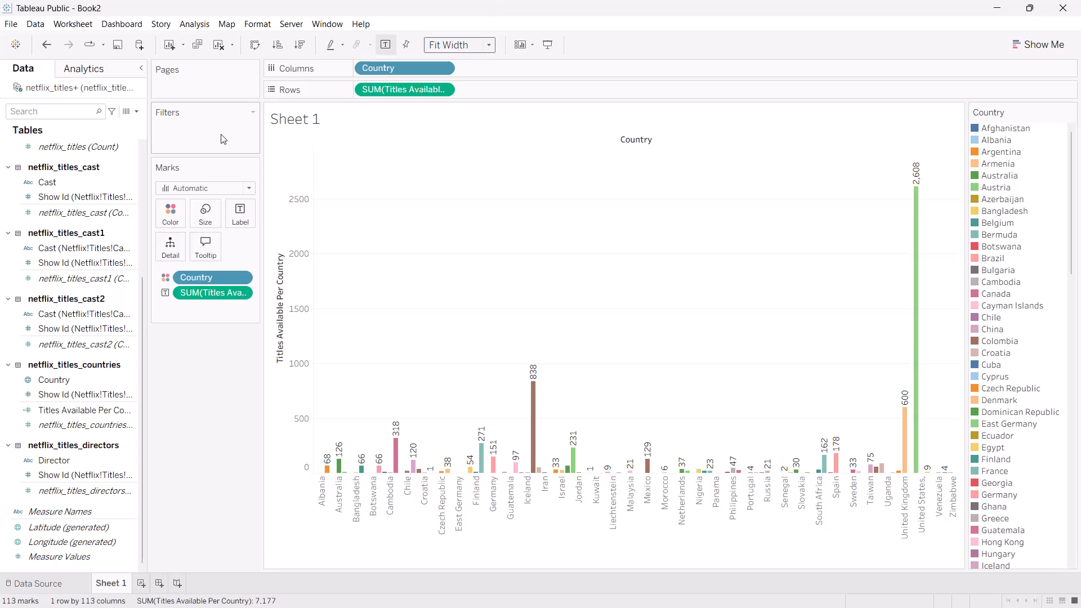
Start a new calculated field named "Titles by each Director".
{"action": "left_click", "coordinate": [134, 108]}
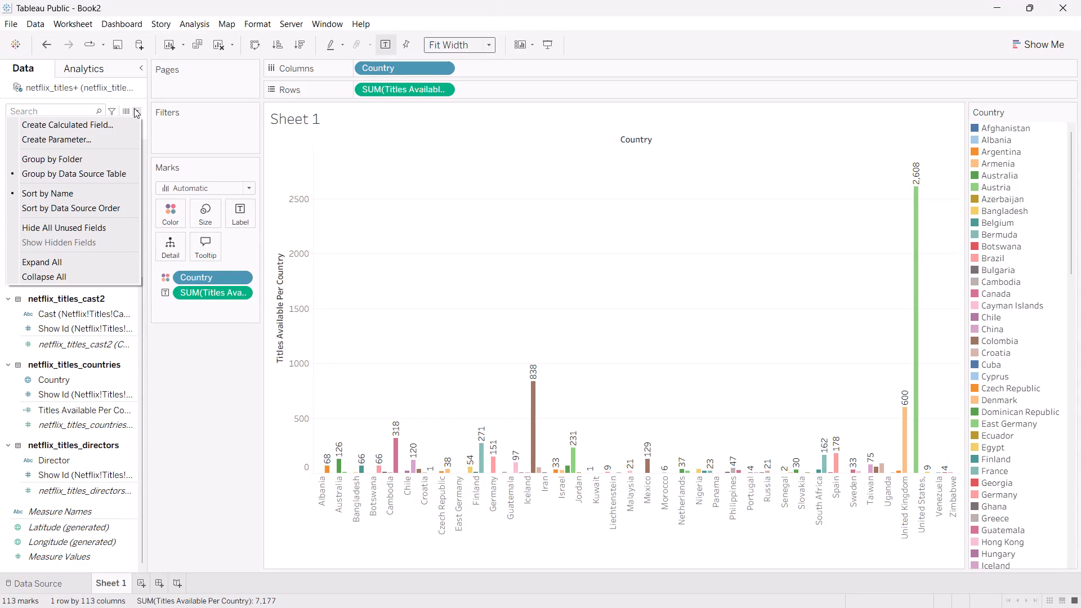
{"action": "left_click", "coordinate": [110, 129]}
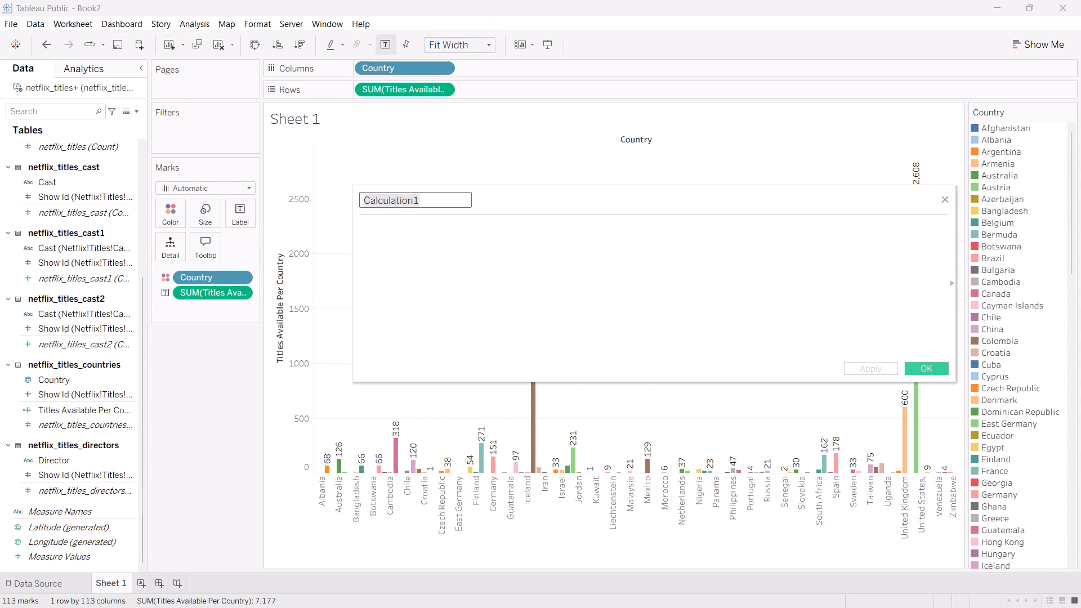
{"action": "key", "text": "BackSpace"}
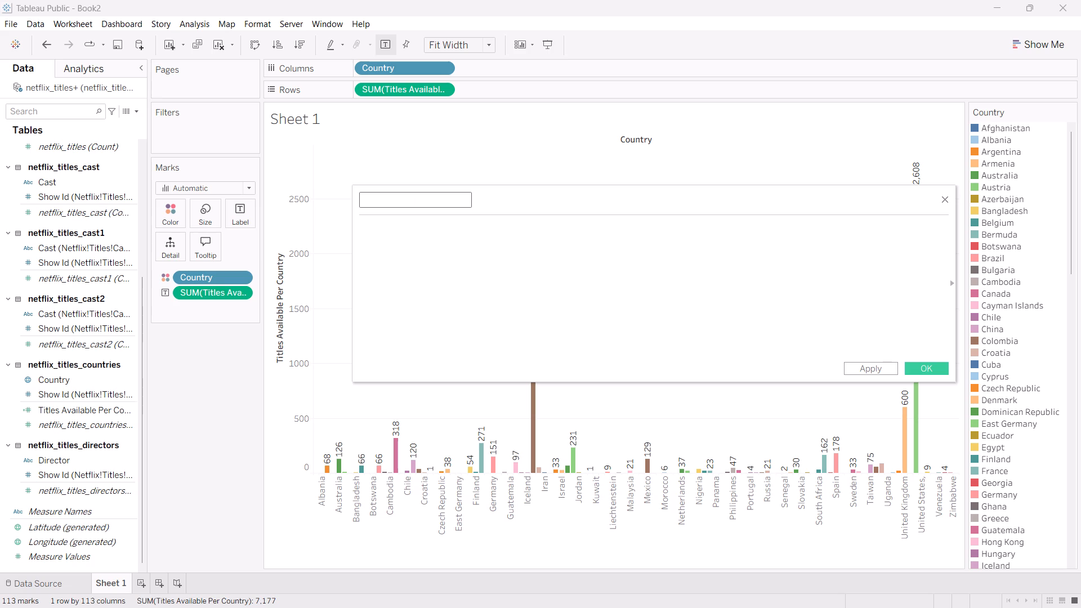
{"action": "key", "text": "shift+t"}
{"action": "type", "text": "ile"}
{"action": "key", "text": "BackSpace"}
{"action": "key", "text": "BackSpace"}
{"action": "type", "text": "tlse"}
{"action": "key", "text": "space"}
{"action": "key", "text": "BackSpace"}
{"action": "key", "text": "BackSpace"}
{"action": "key", "text": "BackSpace"}
{"action": "type", "text": "es"}
{"action": "key", "text": "space"}
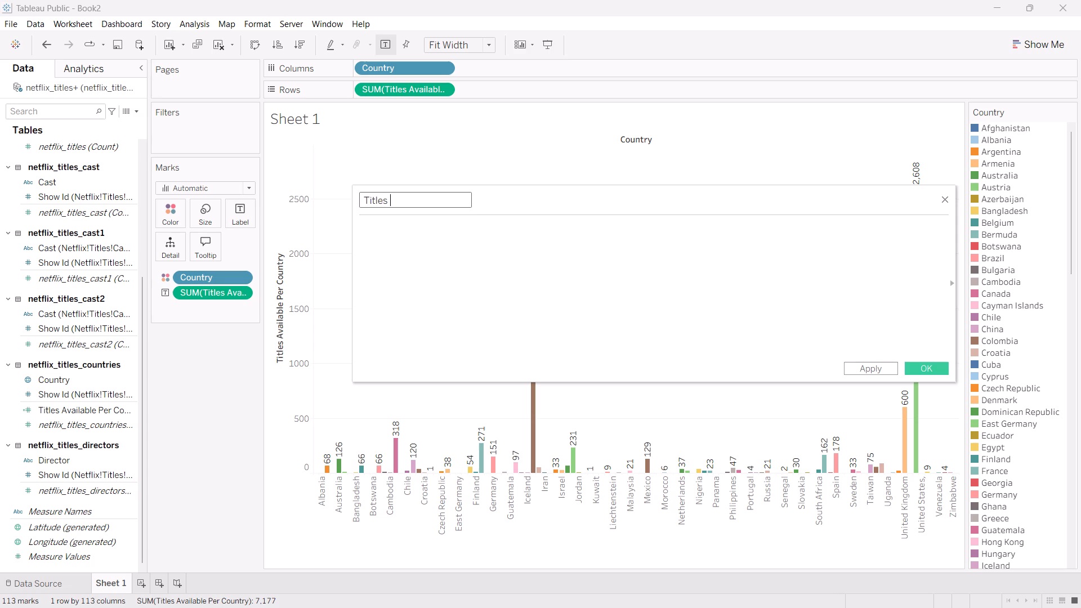
{"action": "type", "text": "by each Director"}
{"action": "left_click", "coordinate": [421, 219]}
{"action": "left_click", "coordinate": [416, 225]}
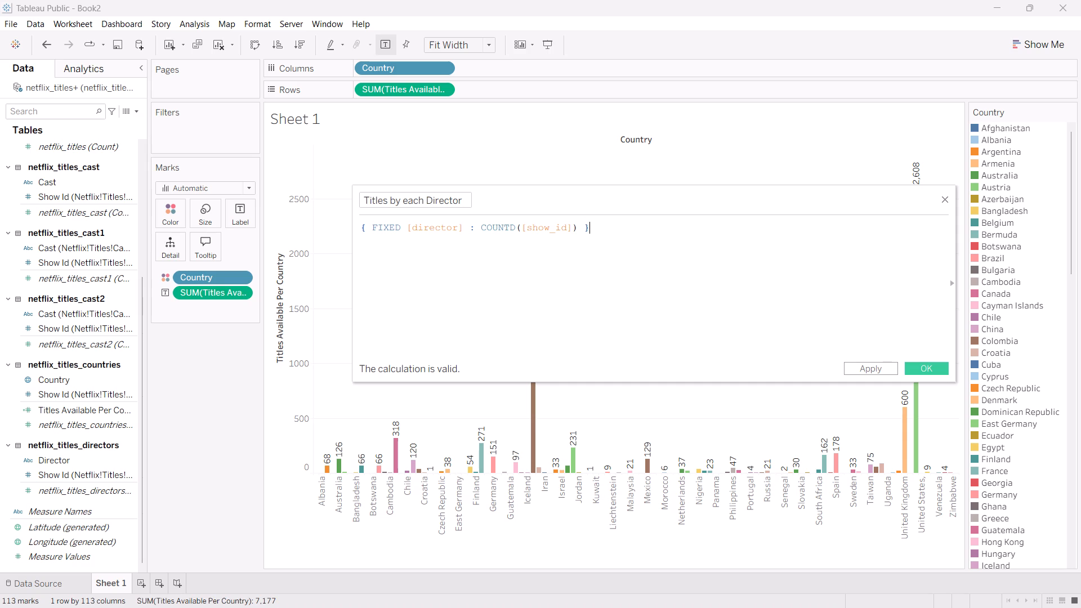
{"action": "left_click", "coordinate": [873, 365]}
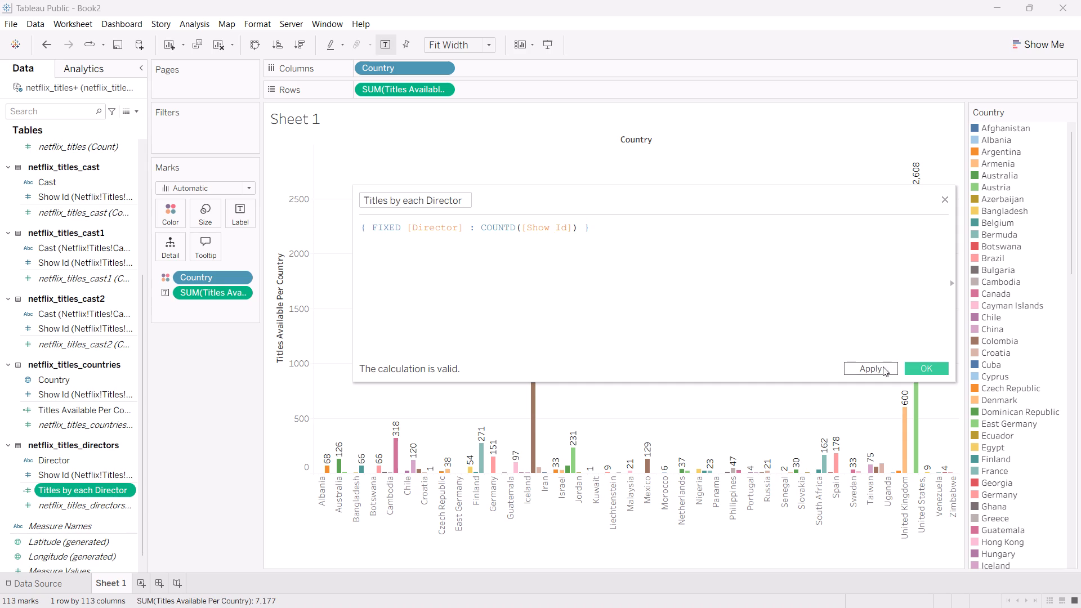
{"action": "left_click", "coordinate": [921, 370]}
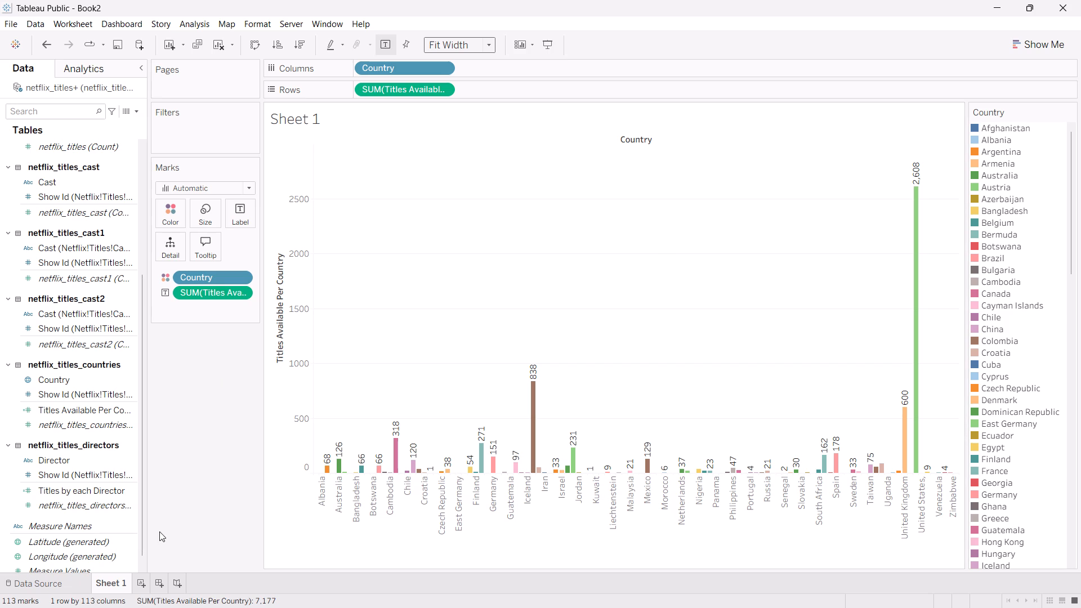
In a new worksheet, plot Titles by each Director on the columns against Director from netflix_titles_directors on the rows.
{"action": "left_click", "coordinate": [142, 581]}
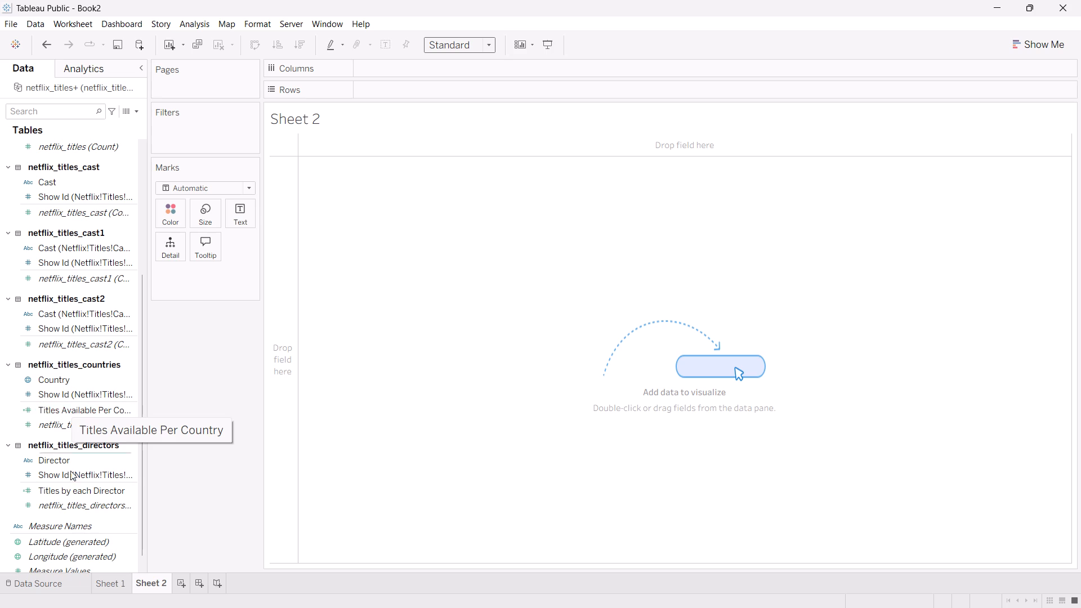
{"action": "left_click_drag", "start_coordinate": [81, 494], "coordinate": [441, 65]}
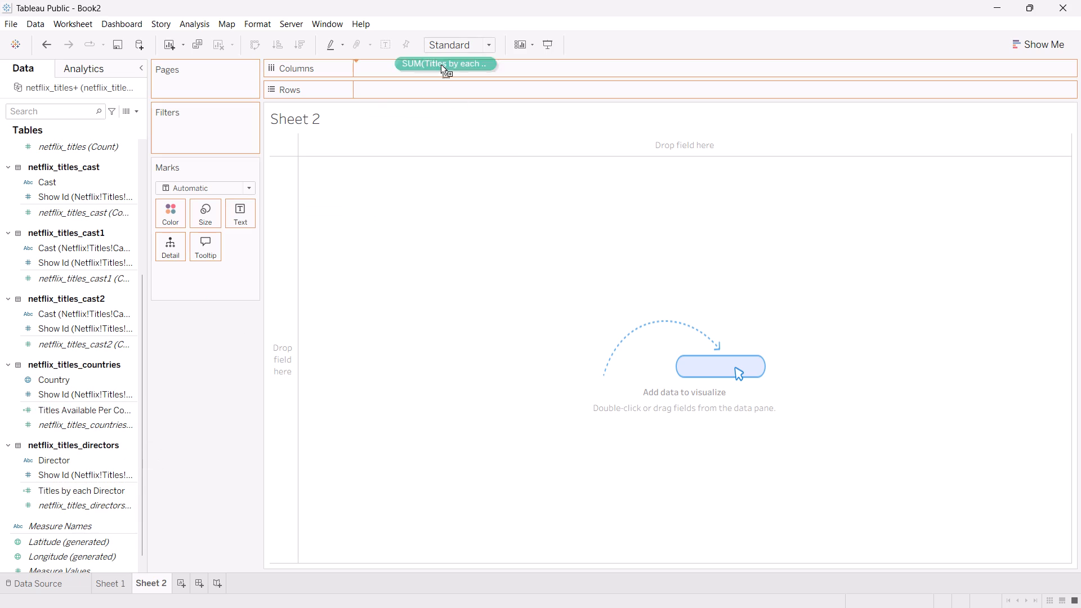
{"action": "left_click_drag", "start_coordinate": [441, 65], "coordinate": [419, 72]}
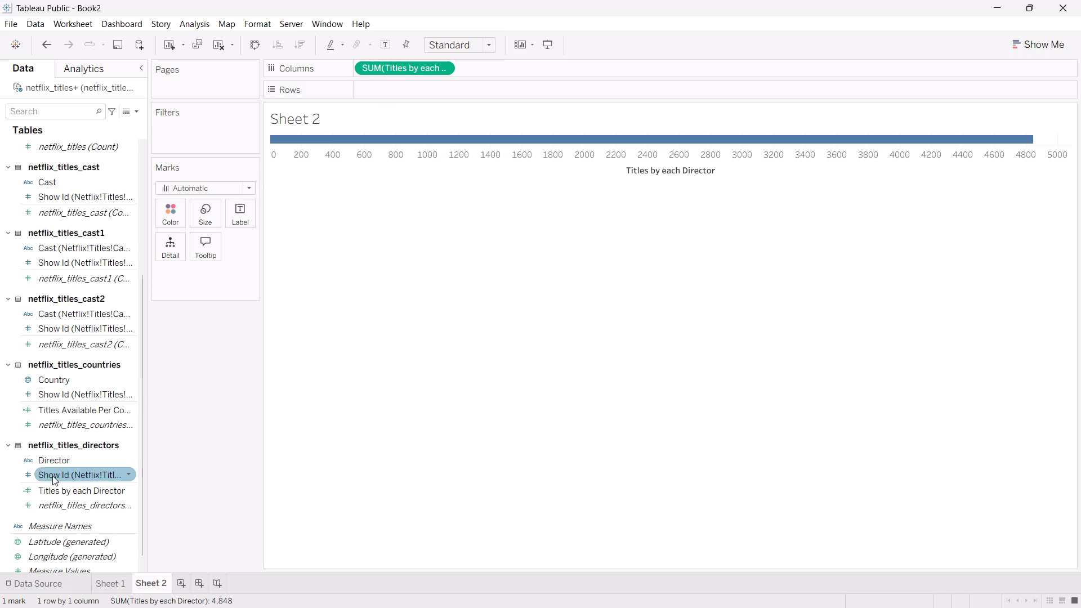
{"action": "left_click_drag", "start_coordinate": [57, 461], "coordinate": [388, 89]}
{"action": "left_click", "coordinate": [538, 300]}
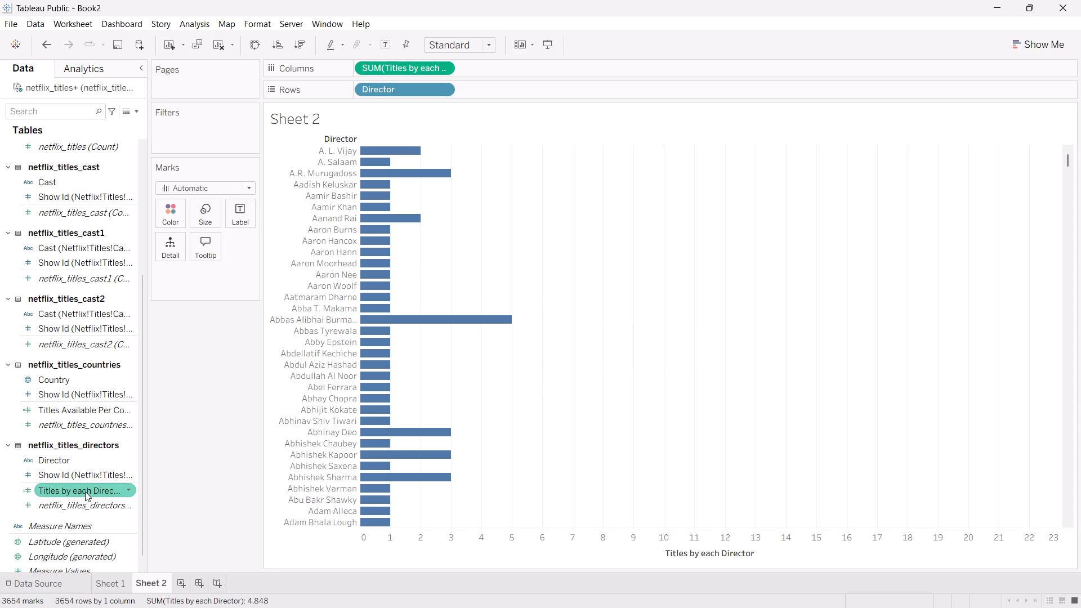
Label the director bars with Titles by each Director.
{"action": "left_click_drag", "start_coordinate": [85, 491], "coordinate": [248, 182]}
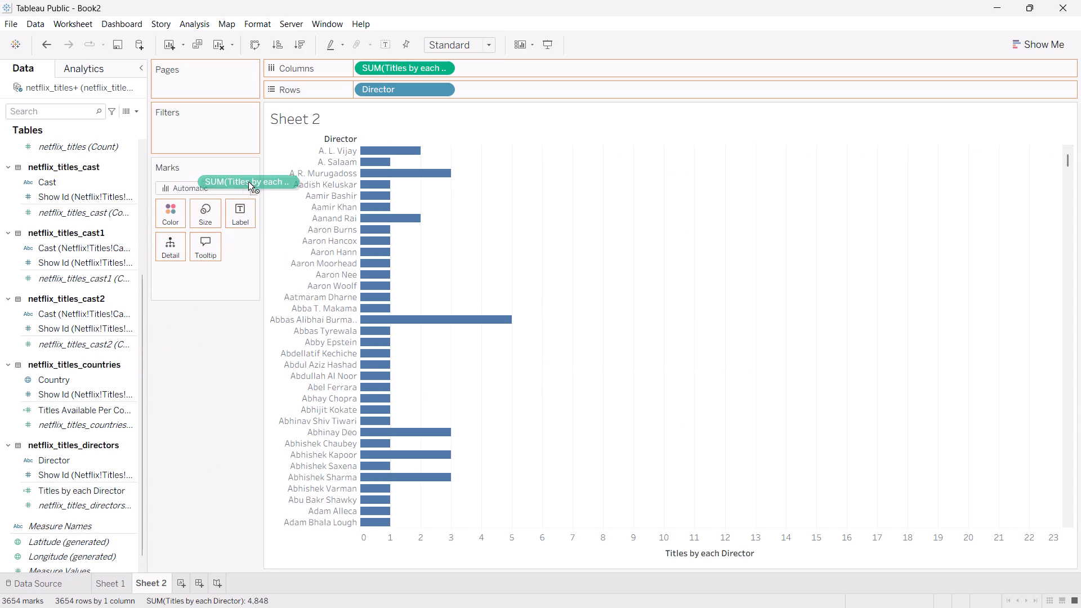
{"action": "left_click_drag", "start_coordinate": [248, 182], "coordinate": [238, 214]}
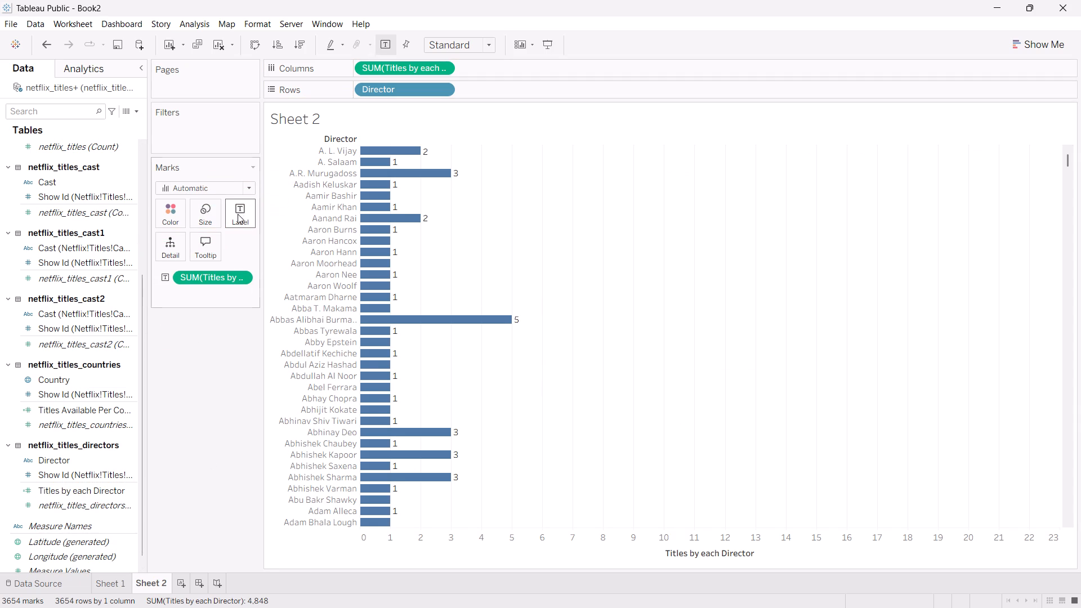
{"action": "scroll", "coordinate": [409, 243], "scroll_direction": "up", "scroll_amount": 1}
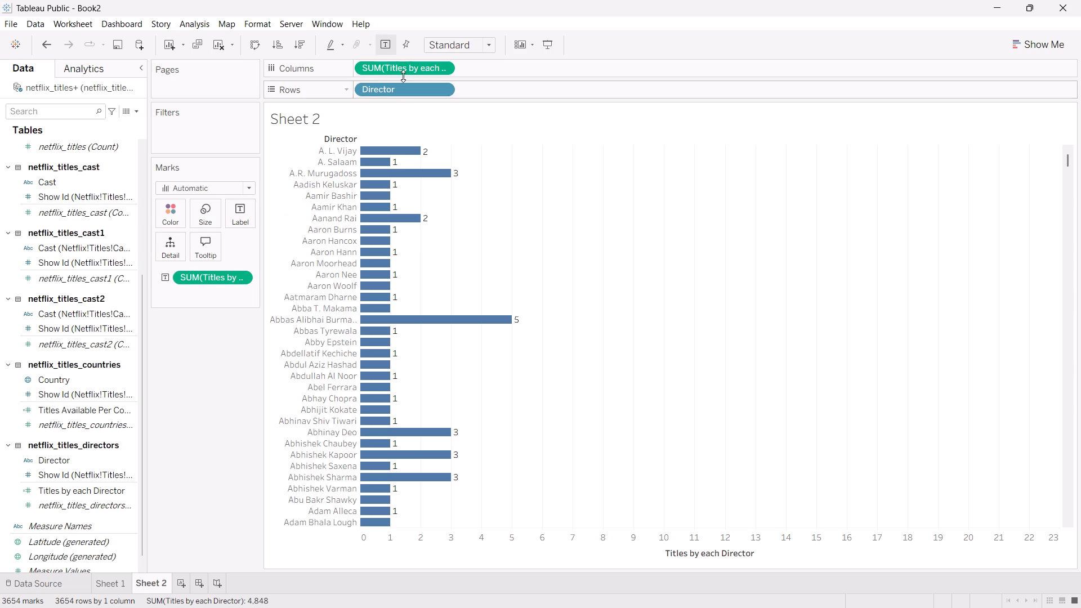
Swap the chart axes so Director is on the columns and Titles by each Director is on the rows.
{"action": "left_click_drag", "start_coordinate": [404, 64], "coordinate": [539, 87]}
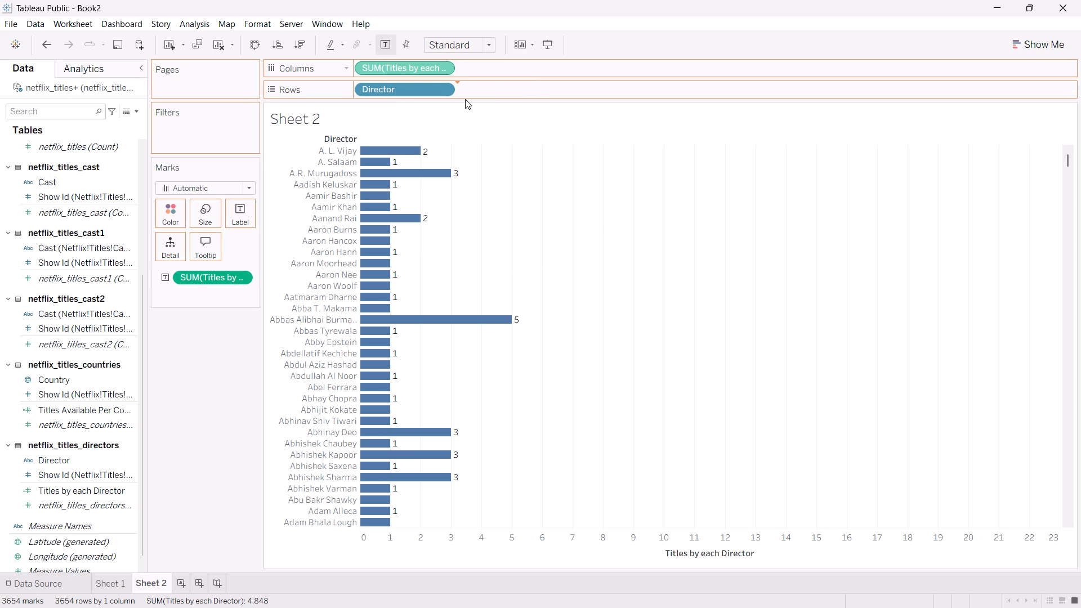
{"action": "left_click_drag", "start_coordinate": [418, 93], "coordinate": [425, 76]}
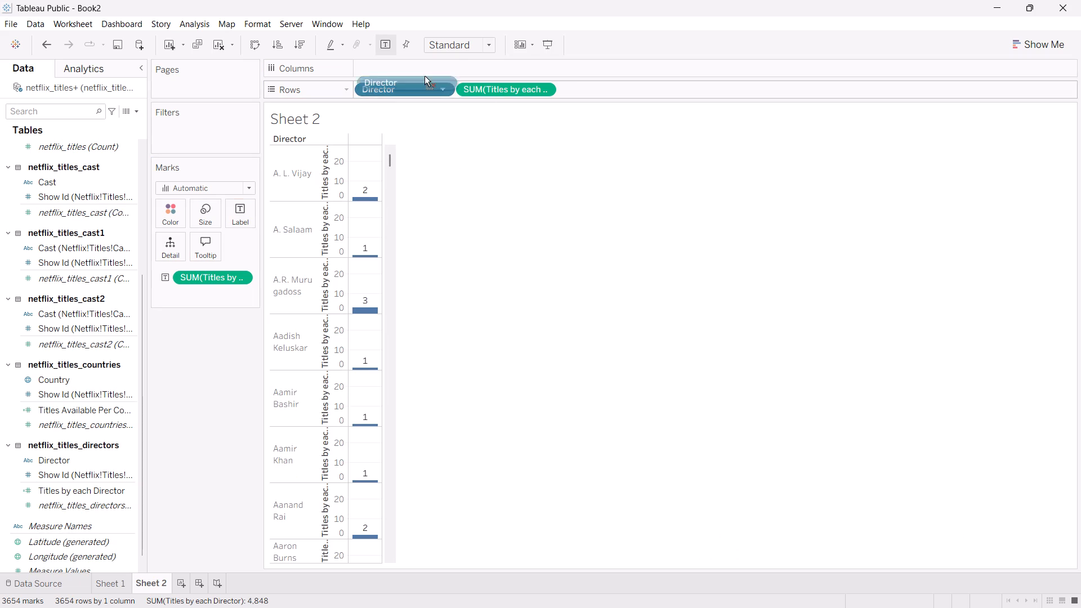
{"action": "left_click_drag", "start_coordinate": [425, 76], "coordinate": [432, 69]}
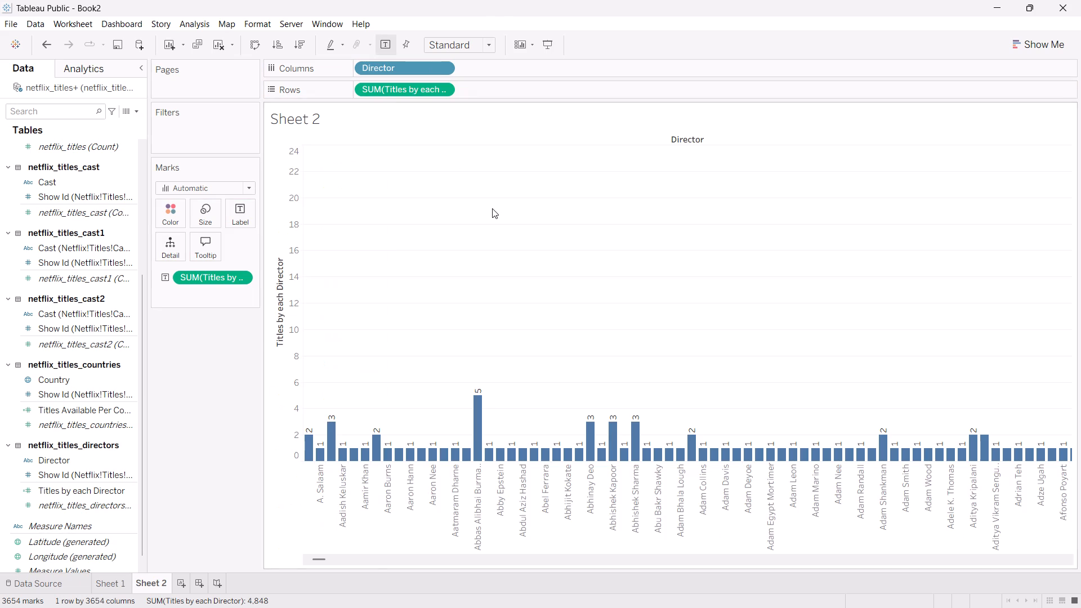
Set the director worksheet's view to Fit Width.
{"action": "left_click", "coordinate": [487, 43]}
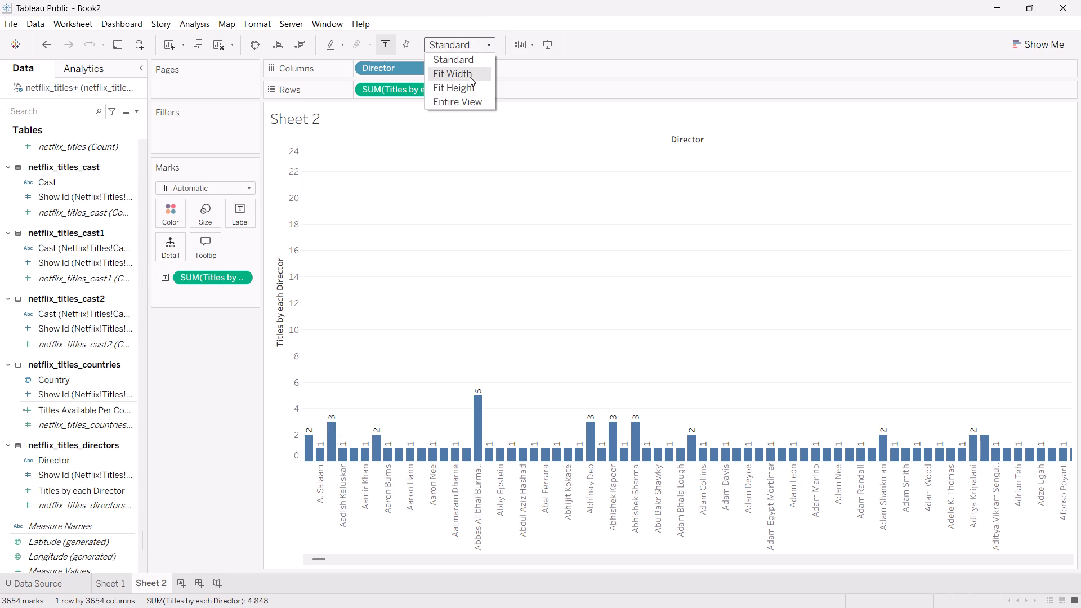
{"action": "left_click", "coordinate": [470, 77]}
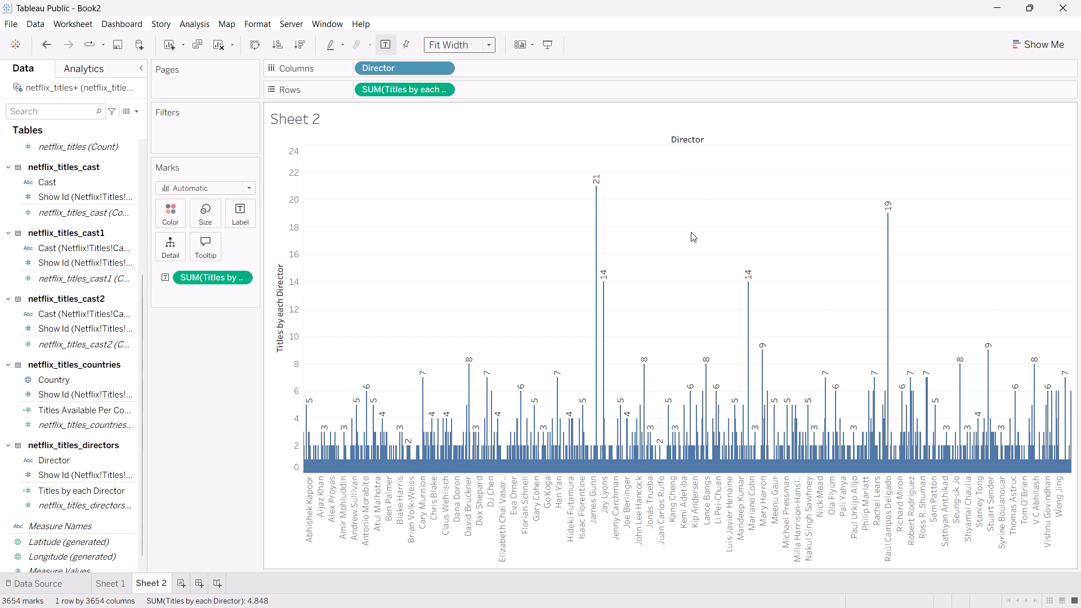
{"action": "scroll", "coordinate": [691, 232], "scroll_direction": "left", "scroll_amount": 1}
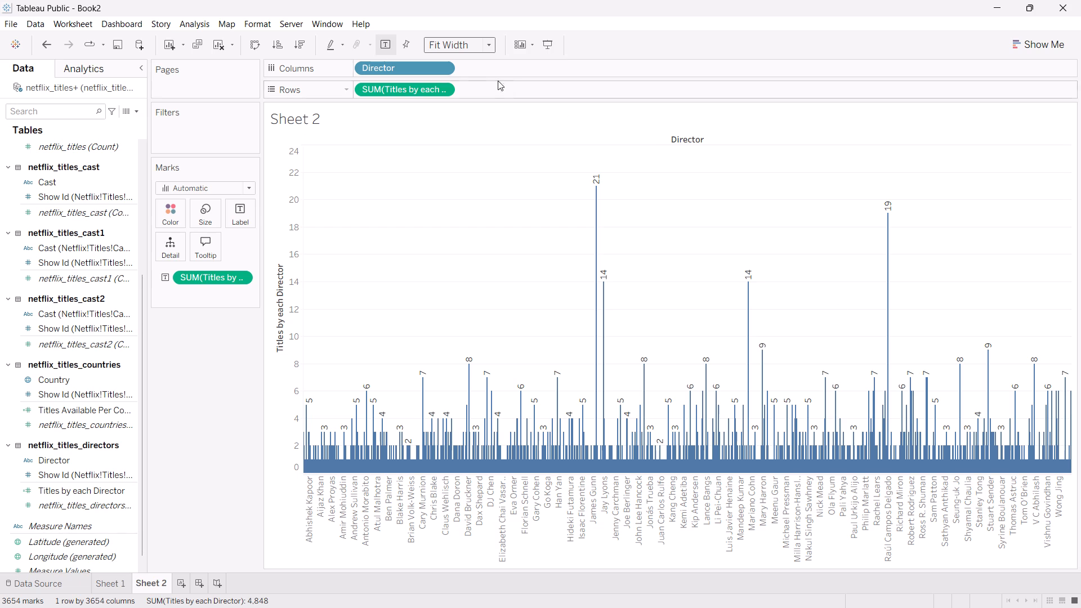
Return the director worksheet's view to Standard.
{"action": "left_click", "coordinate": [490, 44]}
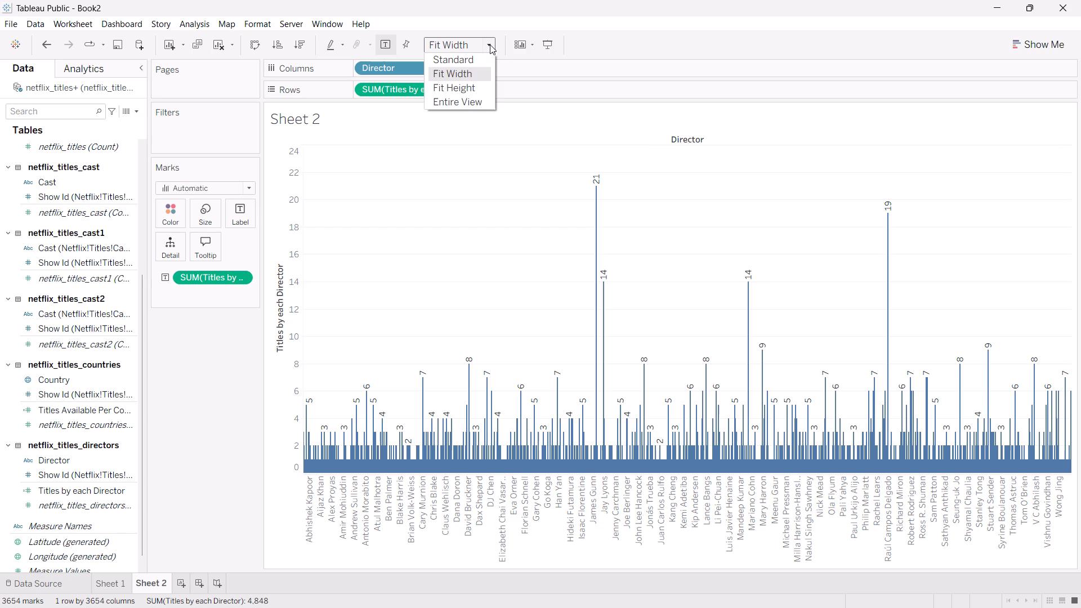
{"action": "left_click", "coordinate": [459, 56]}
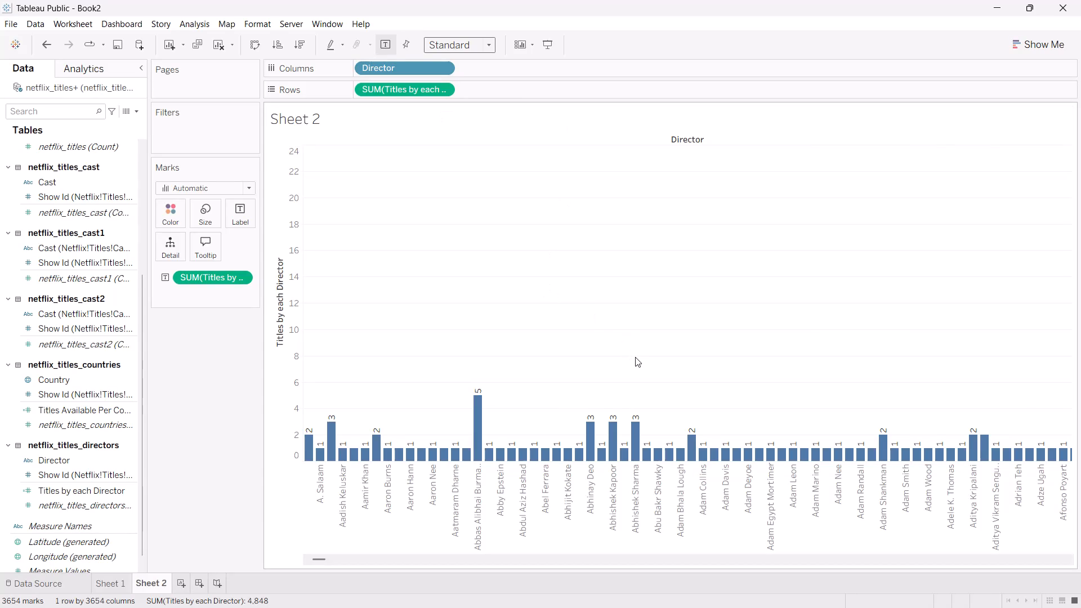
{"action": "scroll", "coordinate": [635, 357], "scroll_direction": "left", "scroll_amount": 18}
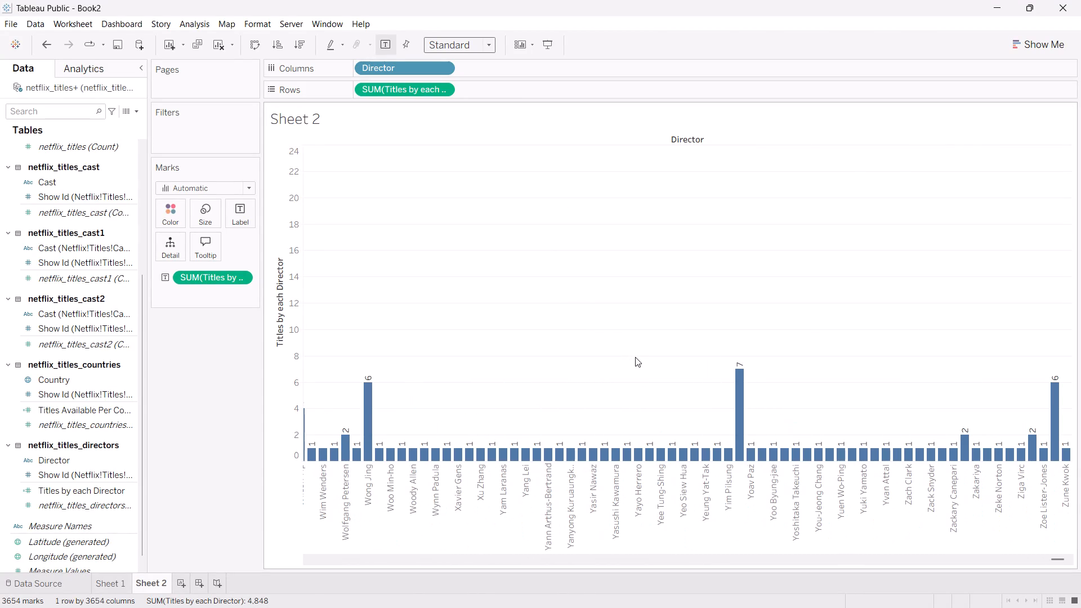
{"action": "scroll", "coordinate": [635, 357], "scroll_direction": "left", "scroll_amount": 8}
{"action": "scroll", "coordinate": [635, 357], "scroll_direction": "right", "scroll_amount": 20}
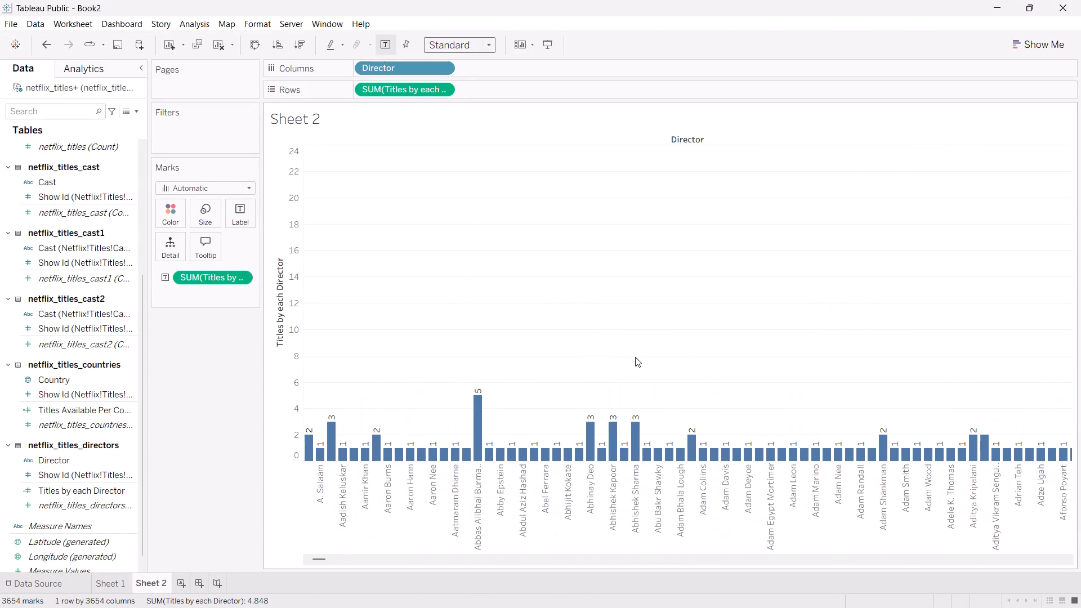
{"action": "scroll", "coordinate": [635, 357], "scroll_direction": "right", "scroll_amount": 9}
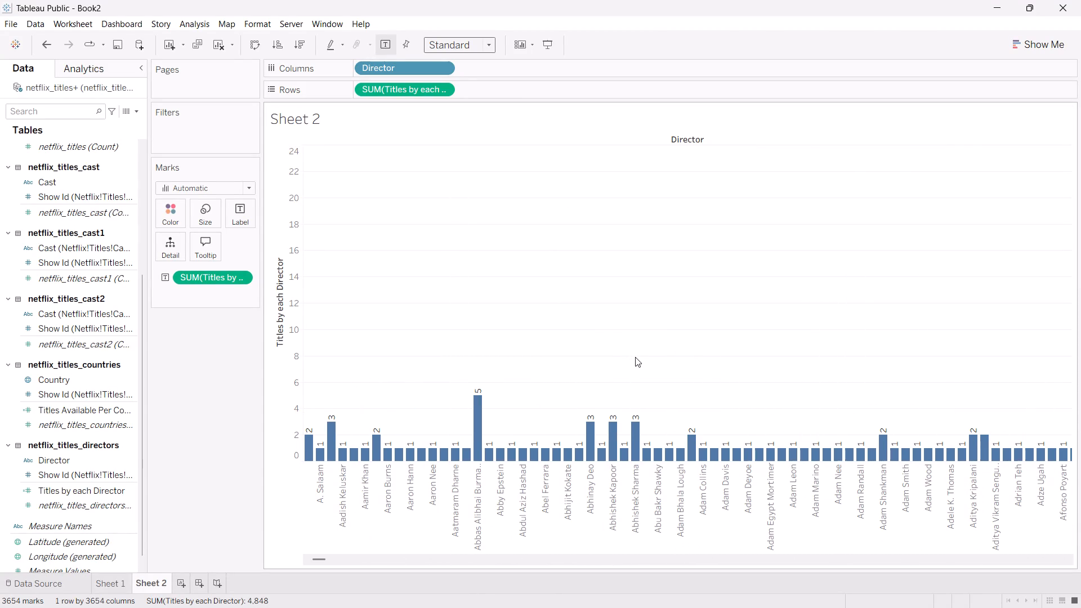
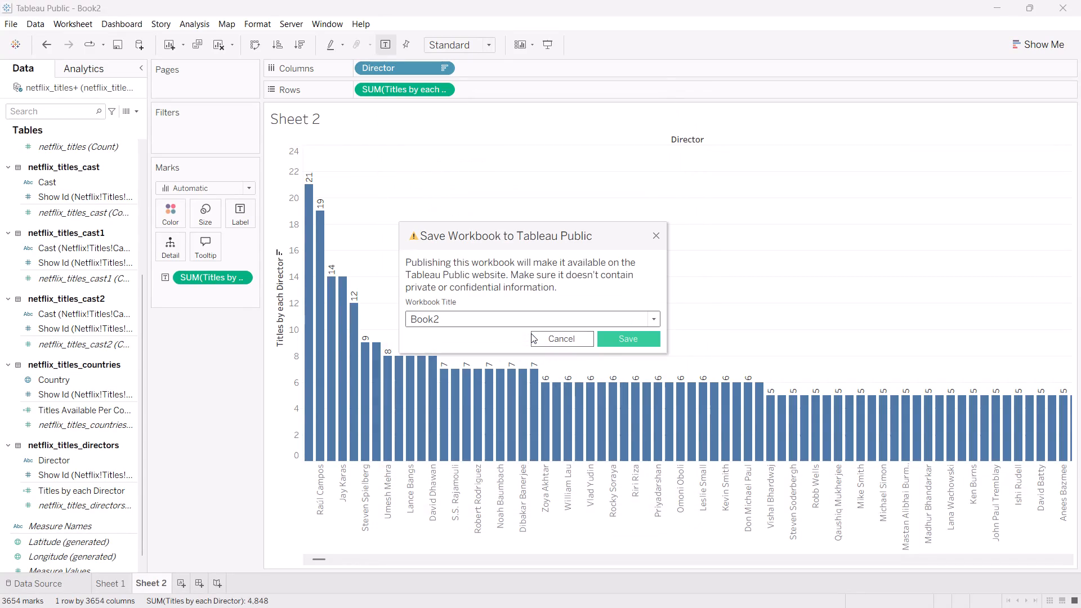
Title the workbook Netflix and save it to Tableau Public.
{"action": "left_click", "coordinate": [453, 321], "text": "shift"}
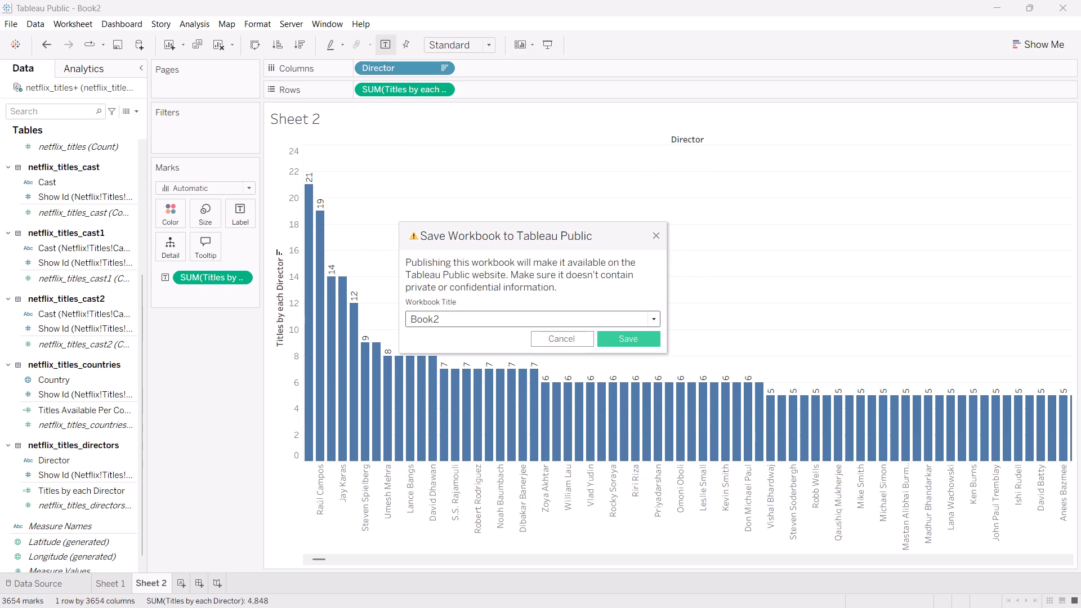
{"action": "key", "text": "BackSpace"}
{"action": "key", "text": "BackSpace"}
{"action": "key", "text": "BackSpace"}
{"action": "key", "text": "BackSpace"}
{"action": "key", "text": "BackSpace"}
{"action": "key", "text": "BackSpace"}
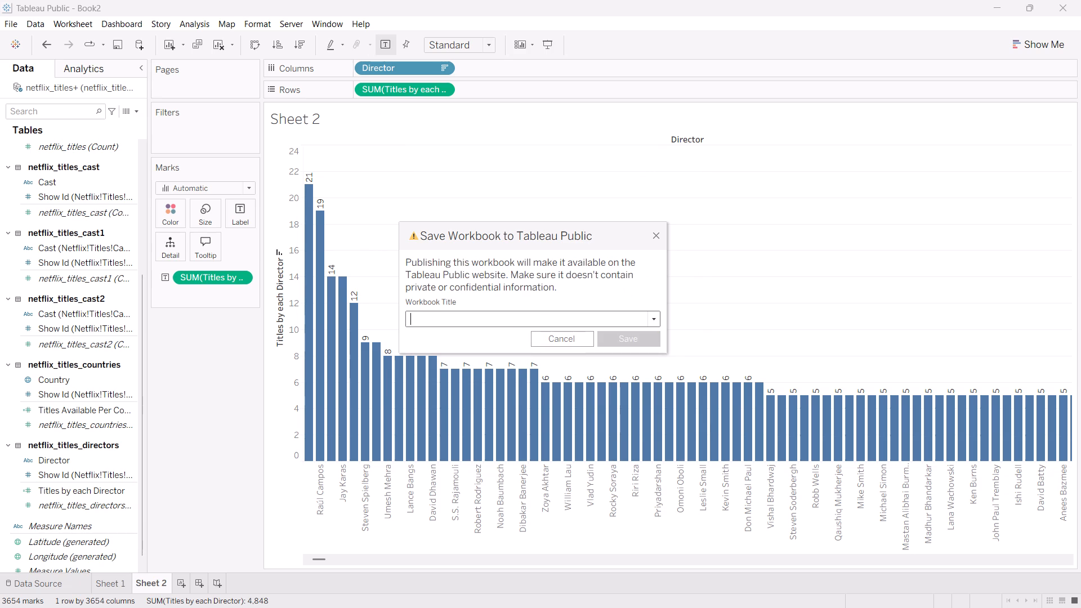
{"action": "key", "text": "n"}
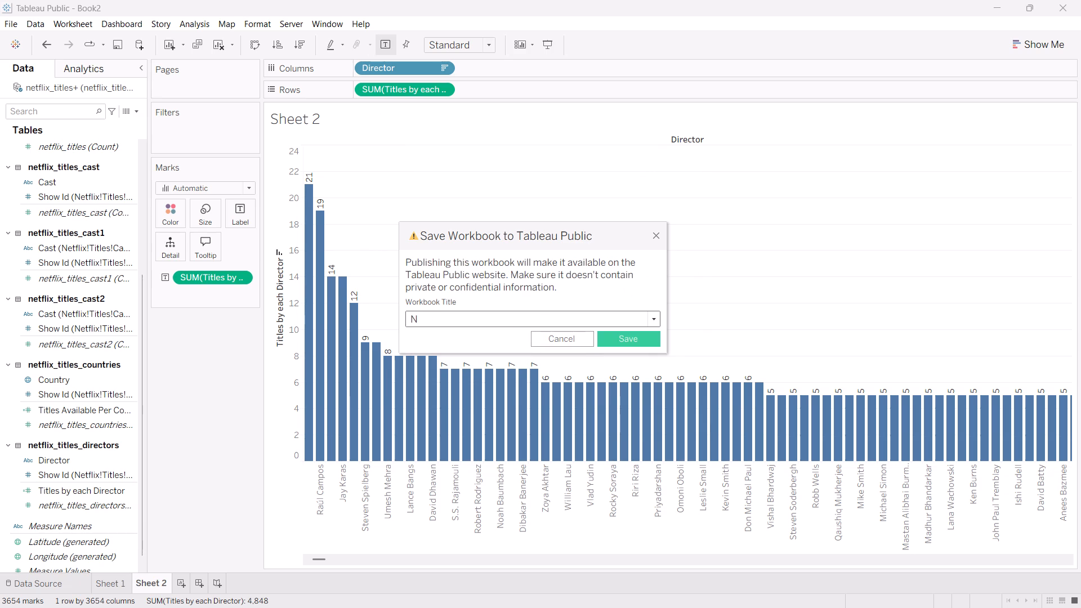
{"action": "type", "text": "etflix"}
{"action": "left_click", "coordinate": [612, 337]}
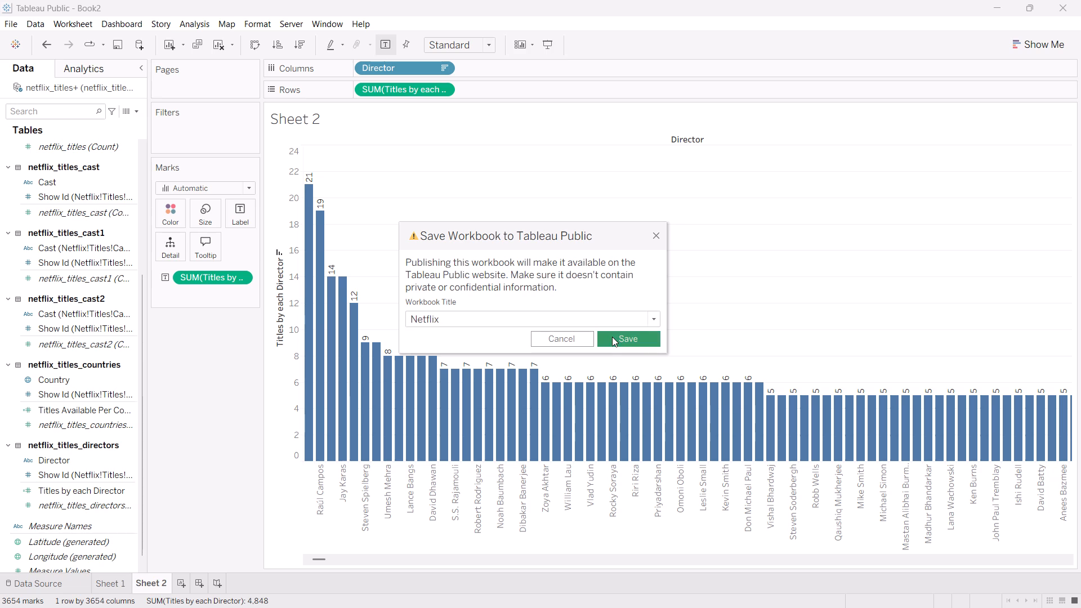